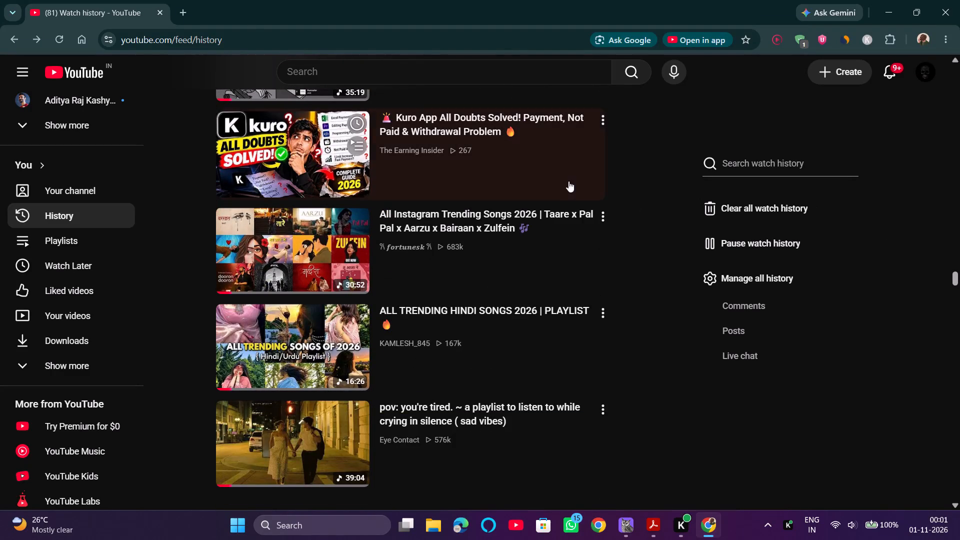
Copy the share link of the "All Instagram Trending Songs 2026" video from the watch history.
click(603, 214)
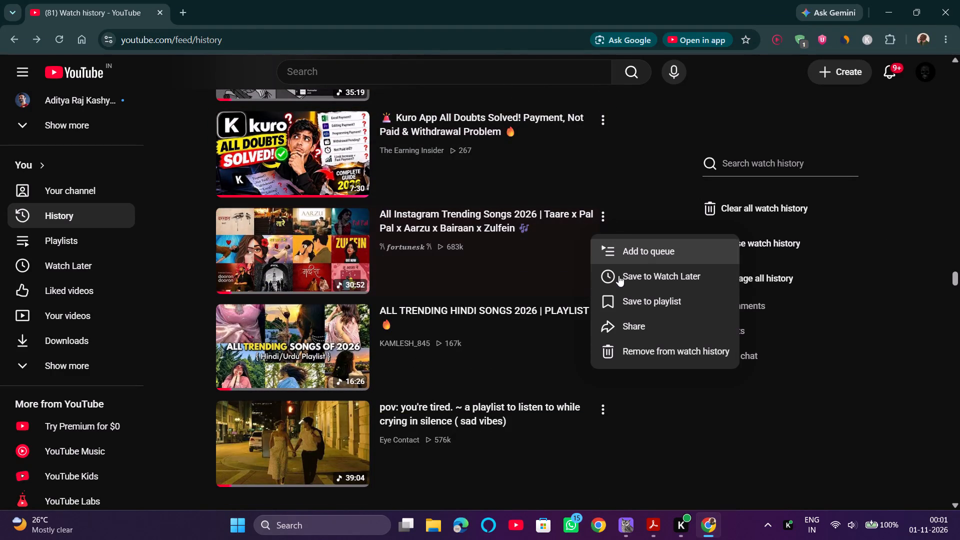
click(614, 324)
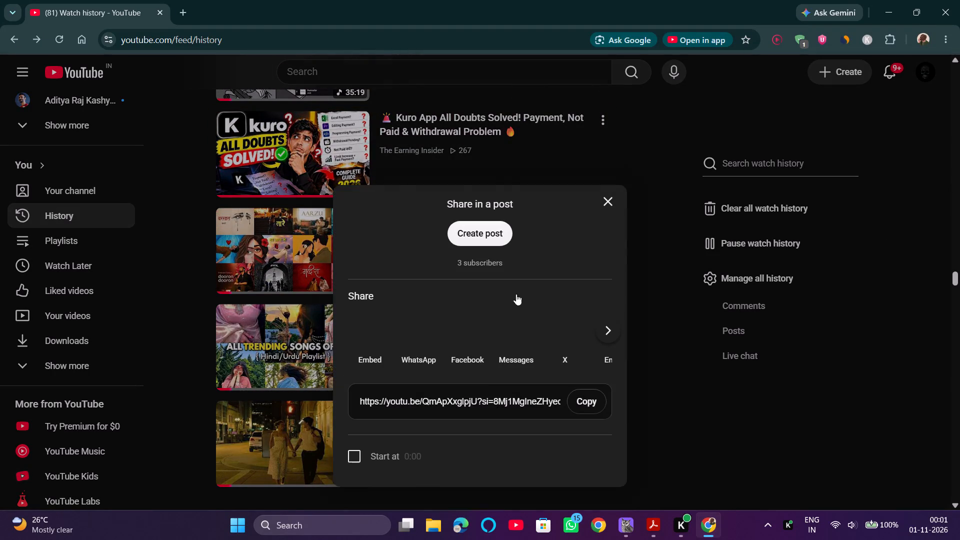
click(575, 351)
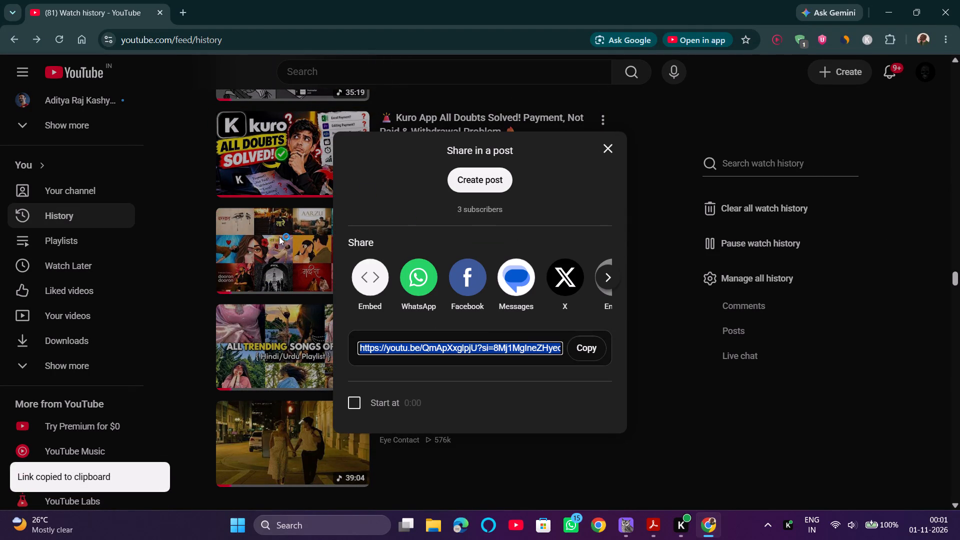
click(612, 150)
Open the Introvert lofi video "All Trending Songs Vol. 3" from the watch history and pause it.
scroll(402, 230, up, 3)
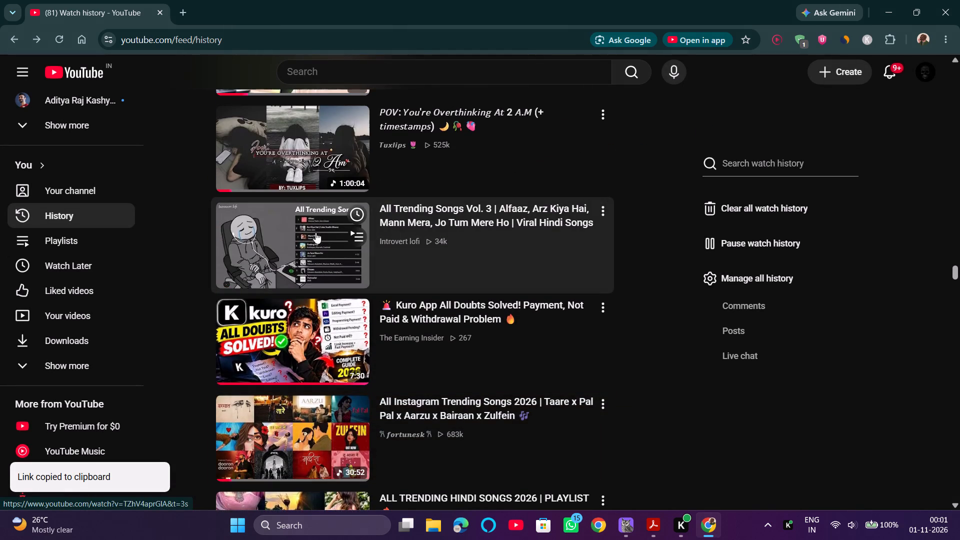
click(301, 235)
click(343, 181)
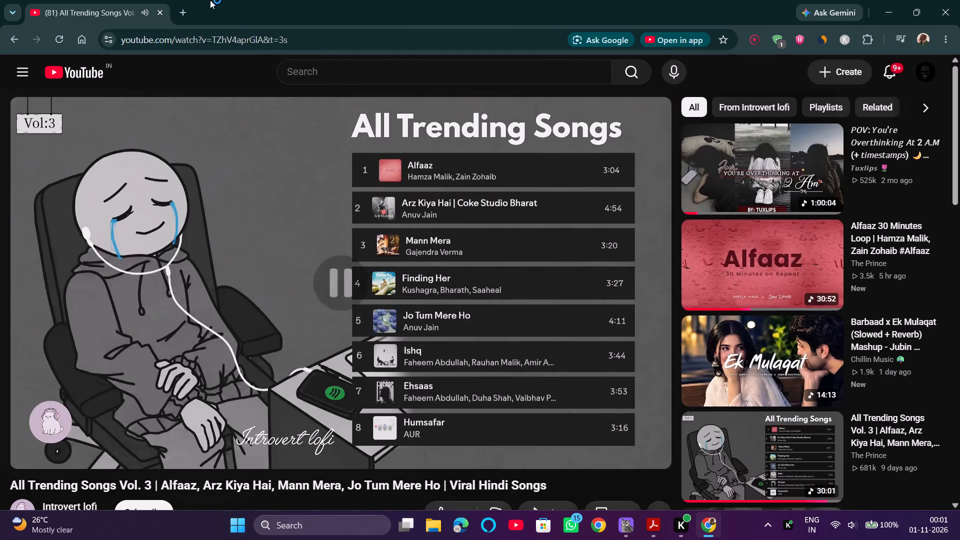
Open the copied "All Instagram Trending Songs 2026" link in a new browser tab and pause the video.
click(179, 5)
key(ctrl+v)
key(Return)
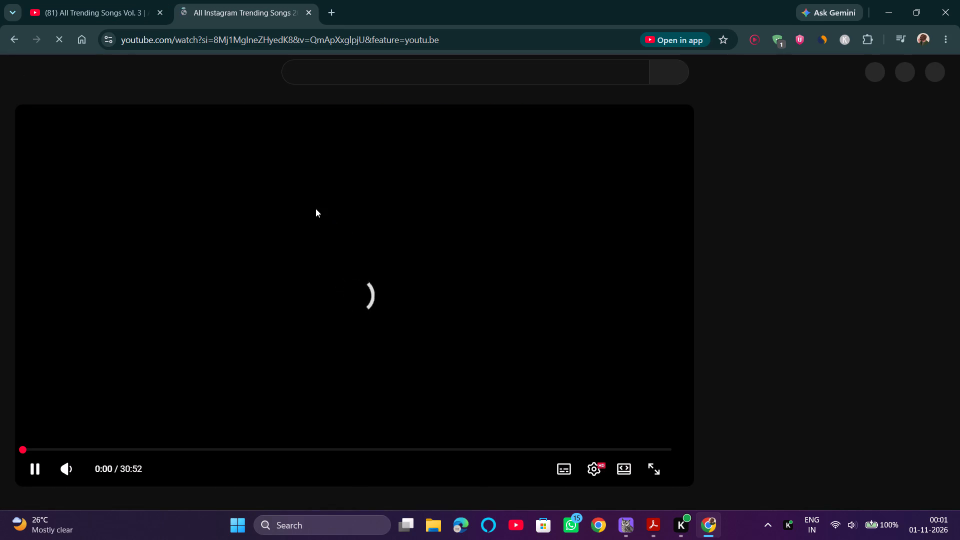
click(339, 234)
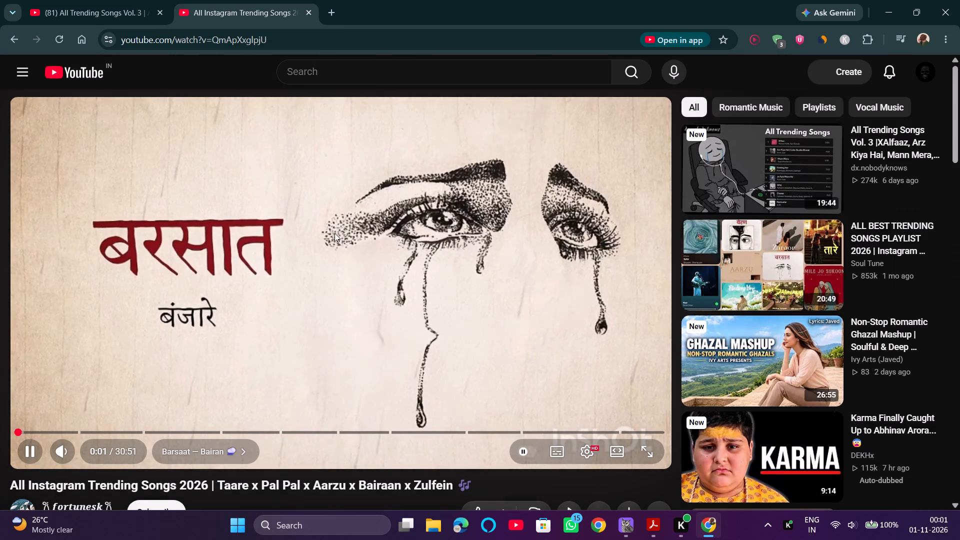
click(262, 246)
Return to the "All Trending Songs Vol. 3" video and copy the song name "Alfaaz" from its title.
click(87, 0)
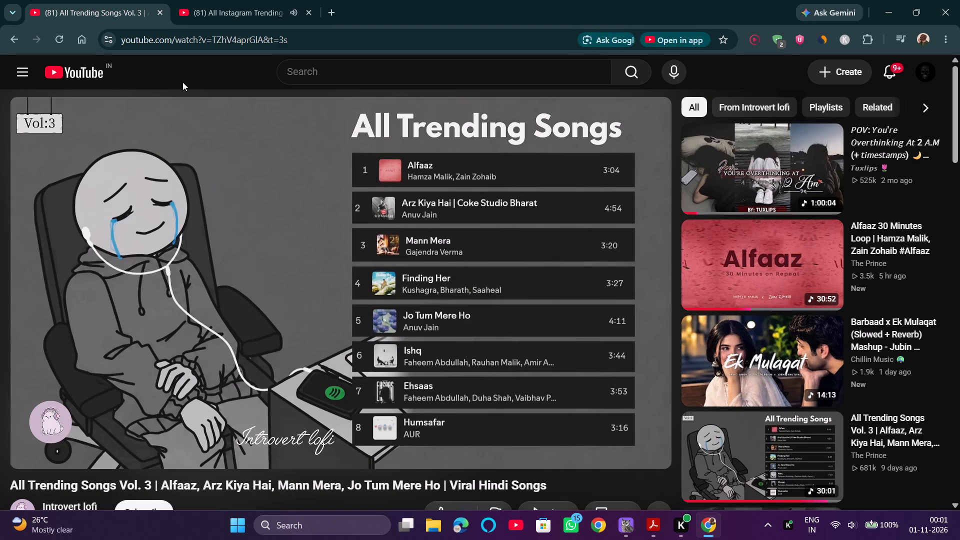
scroll(414, 348, down, 3)
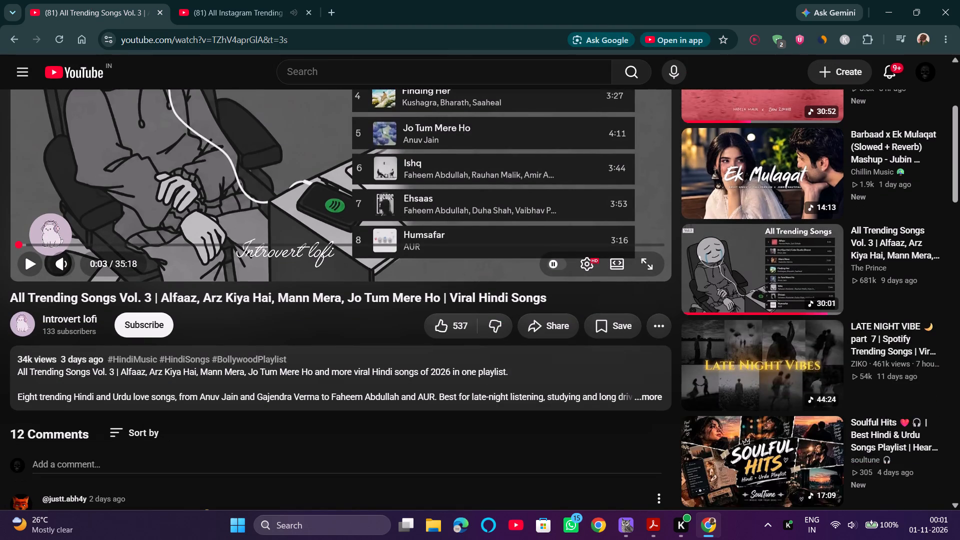
drag(160, 297, 194, 290)
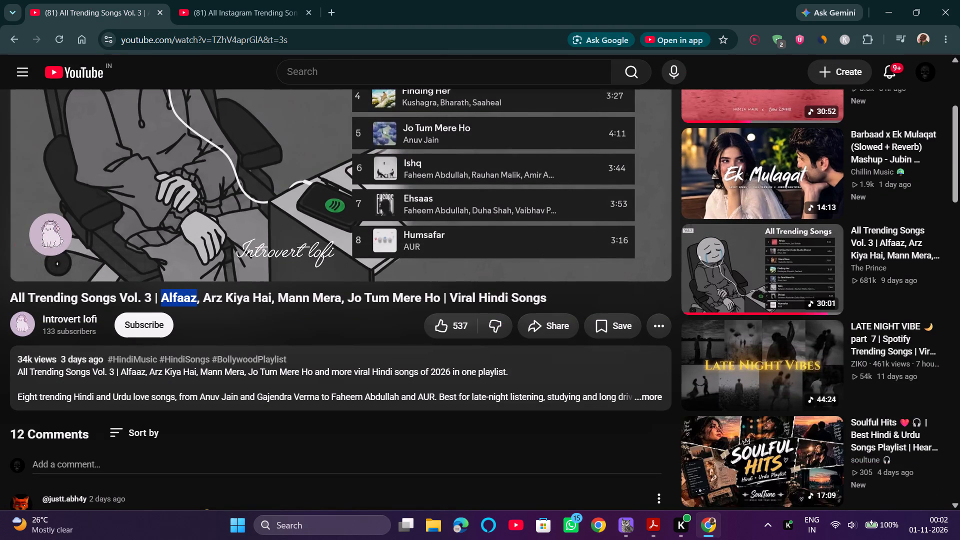
key(ctrl+c)
Switch to FilmCraft and set the font style of the "Alfaaz" title text to Bold.
key(alt+Tab)
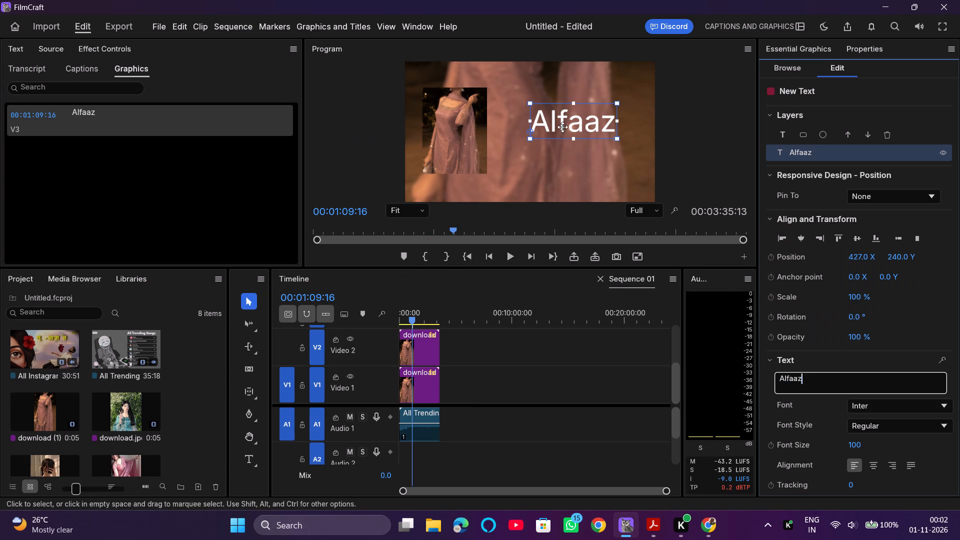
click(576, 123)
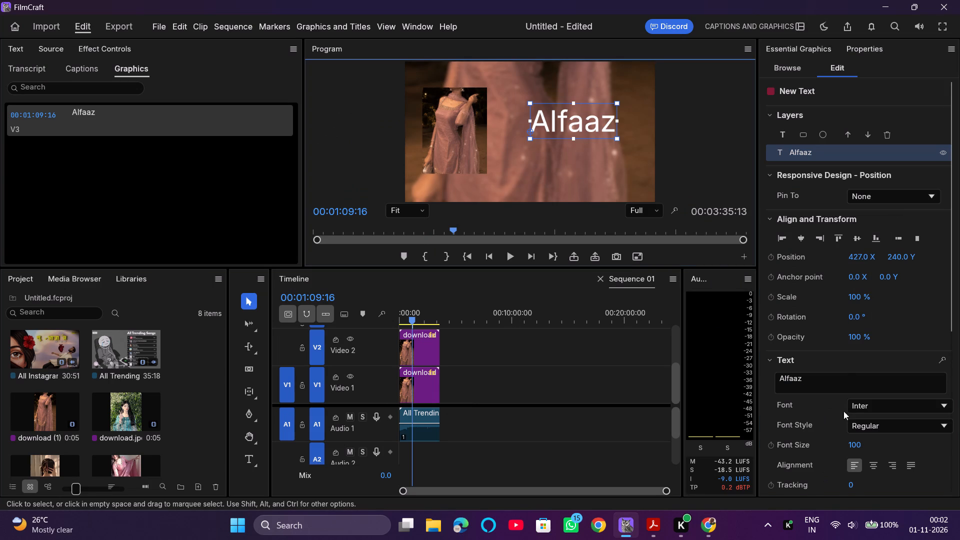
click(880, 429)
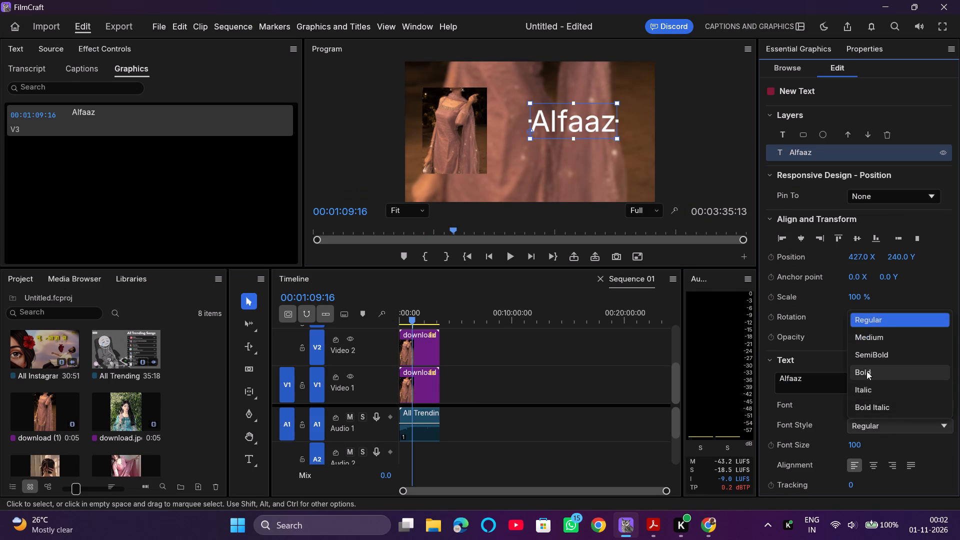
click(866, 370)
click(503, 368)
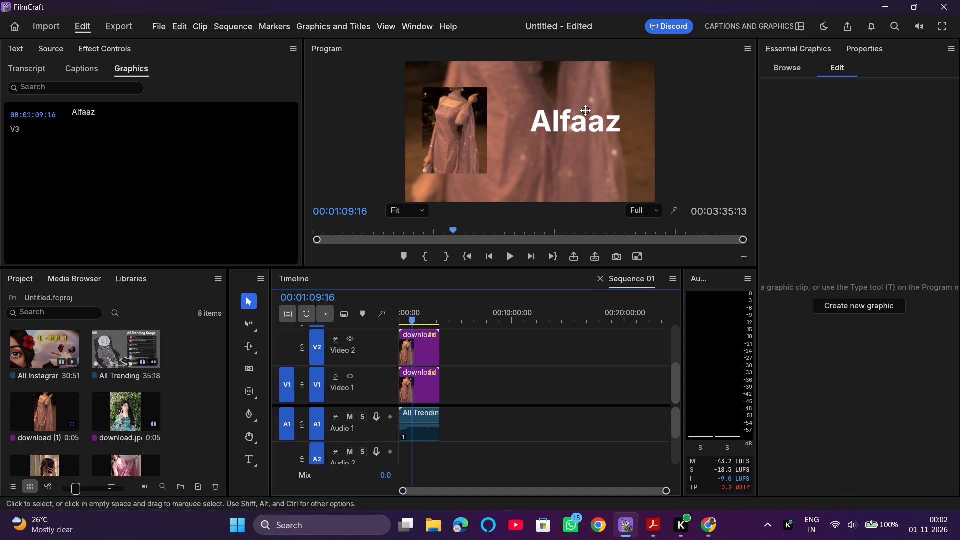
Move the "Alfaaz" title in the frame closer to the inset photo, to a position of about 369 X, 276 Y.
click(584, 123)
drag(585, 122, 568, 132)
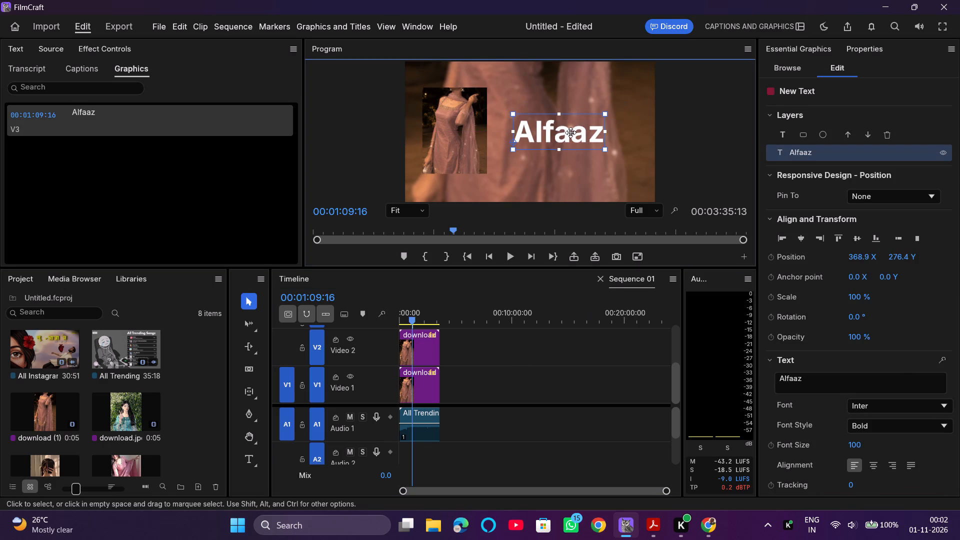
Move the Alfaaz title slightly to the right in the frame and deselect it.
drag(569, 133, 576, 131)
click(562, 358)
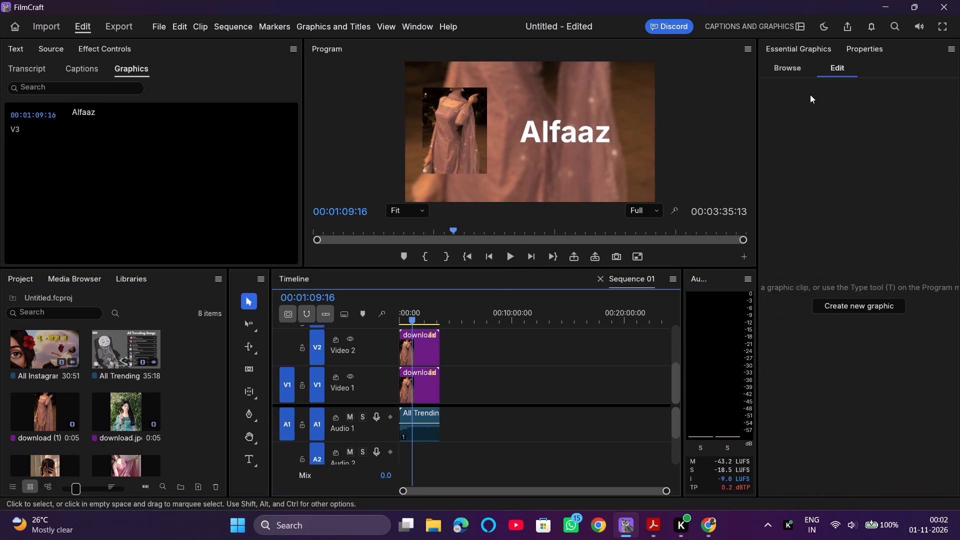
Create a new text graphic and position it above the Alfaaz title, at about 288.7, 135.8.
click(855, 301)
drag(608, 126, 530, 105)
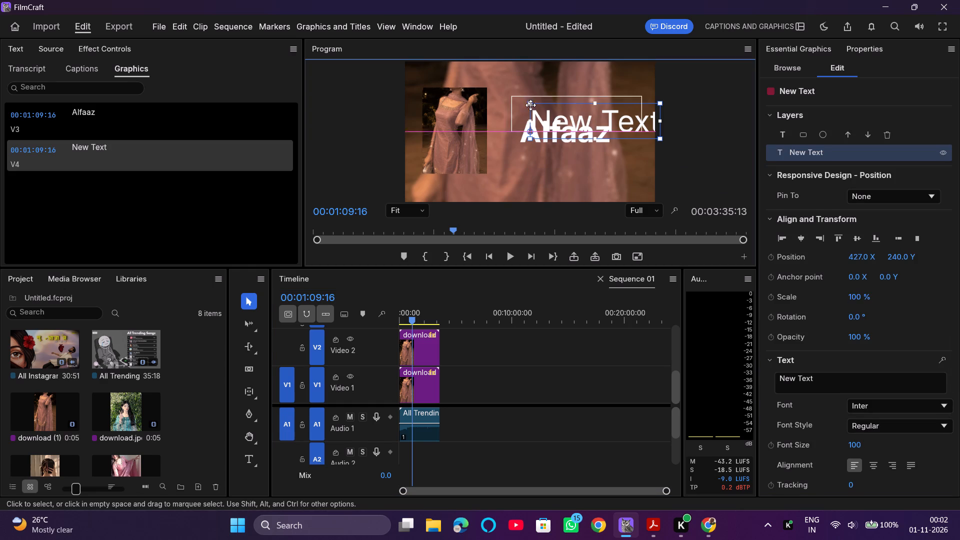
drag(530, 105, 567, 96)
Replace the new graphic's placeholder text with "| desireverbz".
double_click(565, 95)
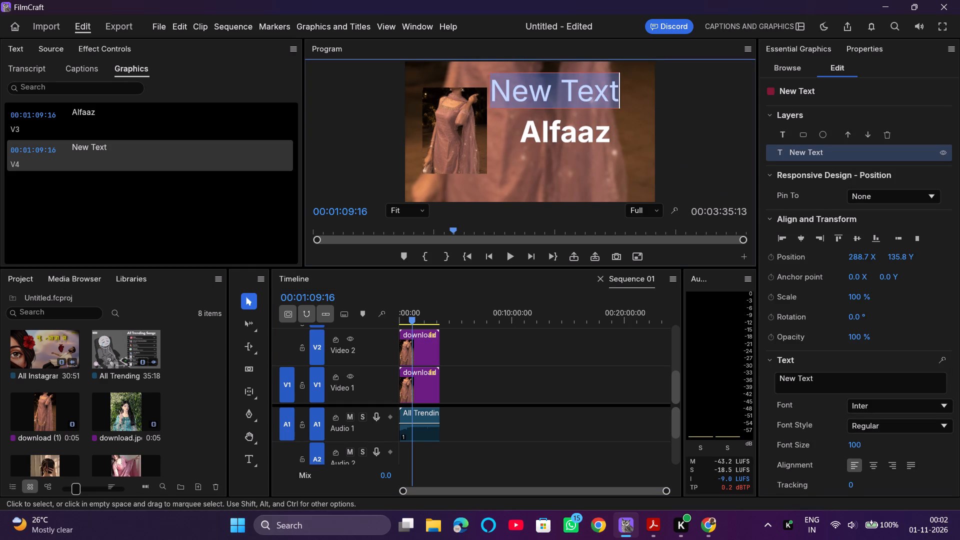
key(shift+bar)
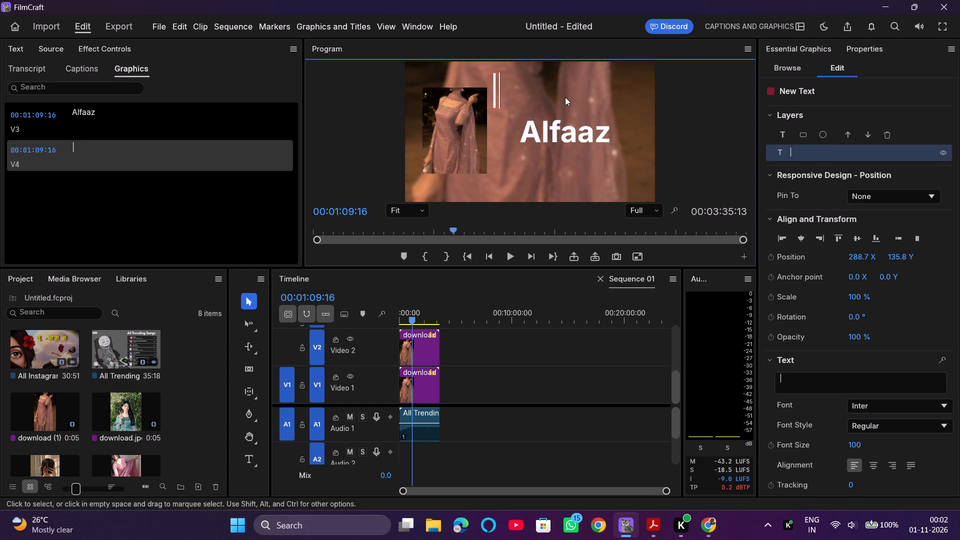
key(space)
text(Des)
key(BackSpace)
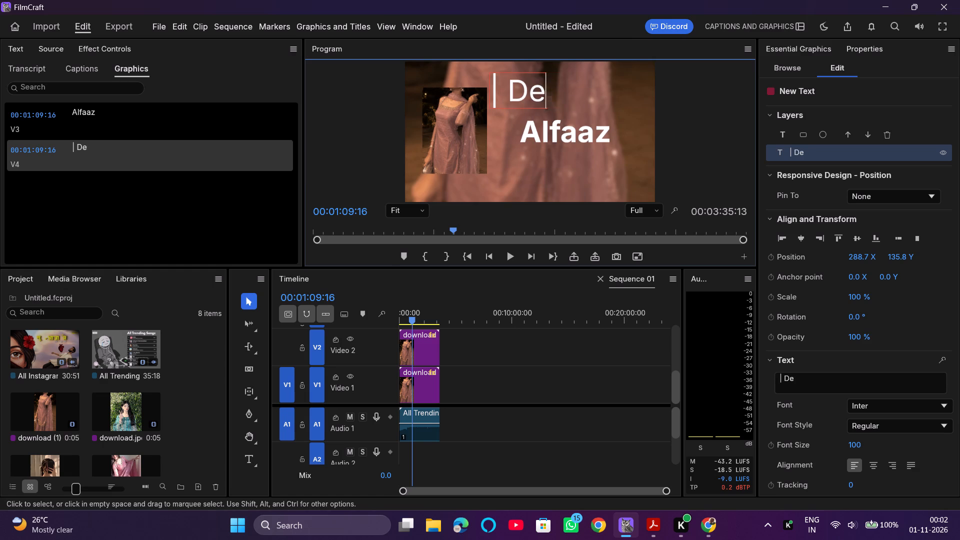
key(BackSpace)
key(BackSpace)
text(desireverbz)
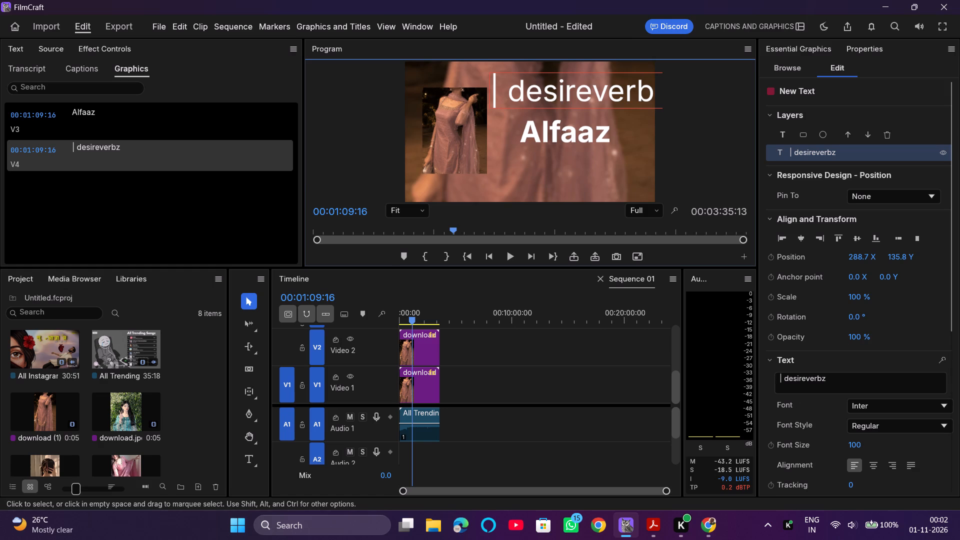
Set the "| desireverbz" text to the Bold font style and font size 56.
drag(783, 378, 771, 378)
click(891, 409)
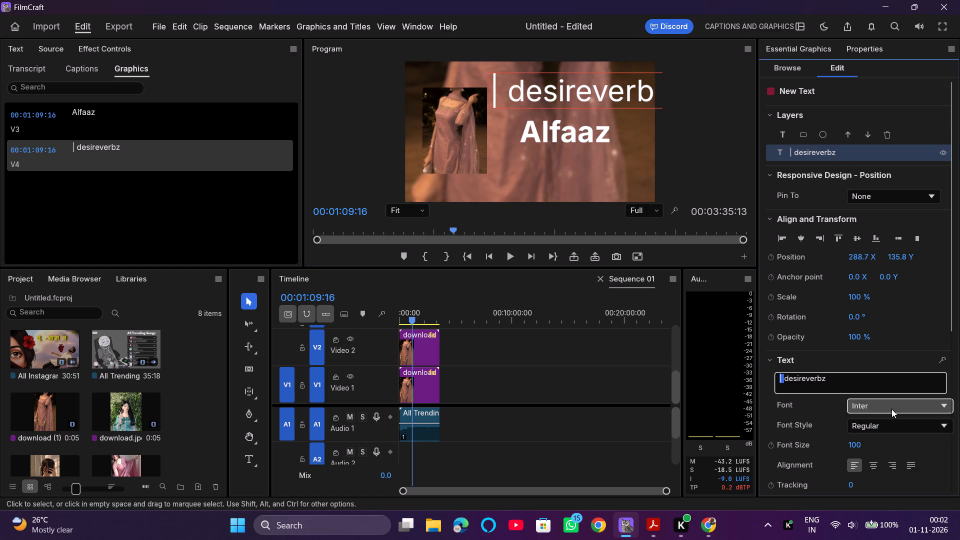
click(889, 428)
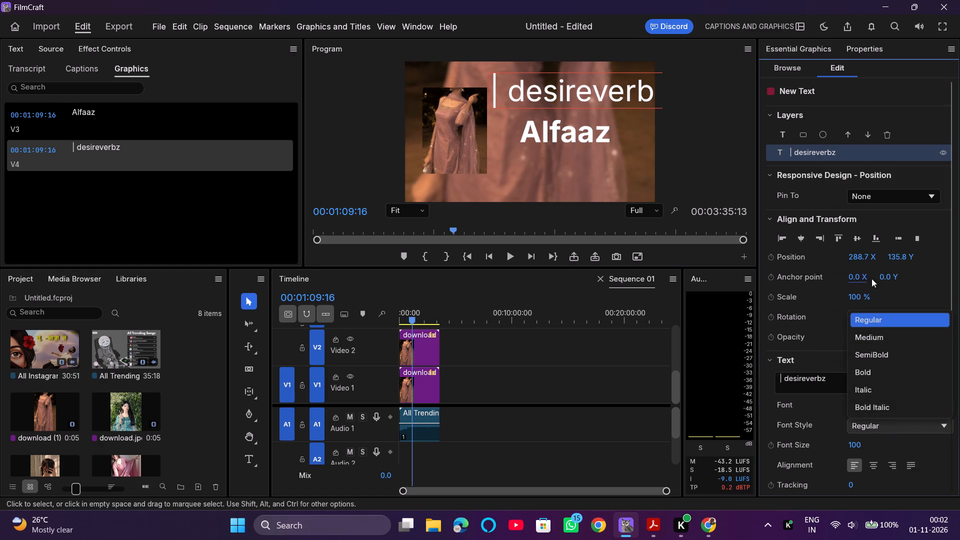
click(880, 372)
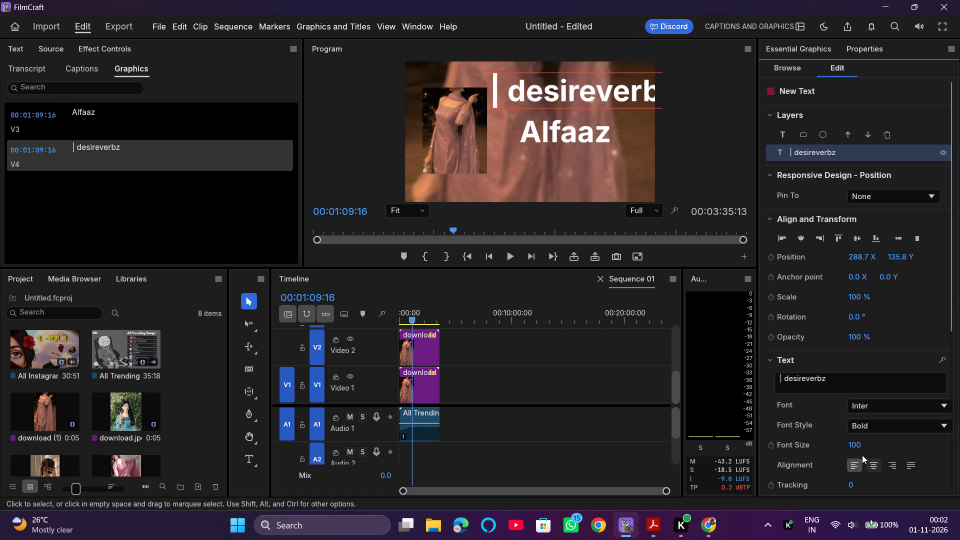
drag(858, 446, 801, 450)
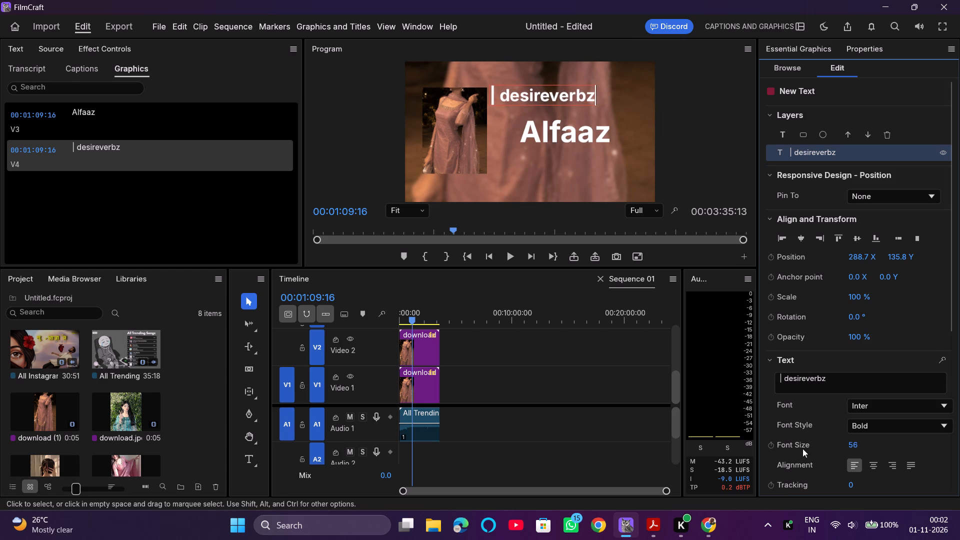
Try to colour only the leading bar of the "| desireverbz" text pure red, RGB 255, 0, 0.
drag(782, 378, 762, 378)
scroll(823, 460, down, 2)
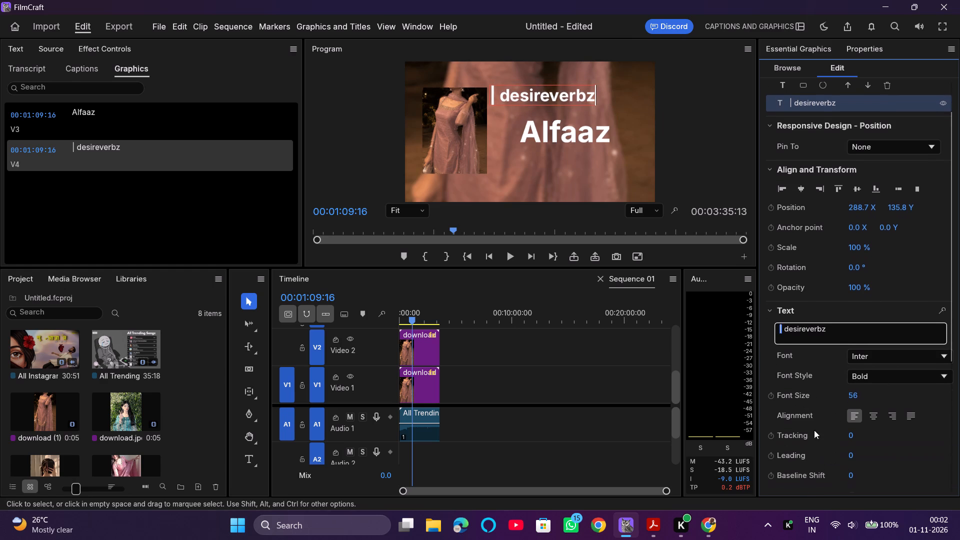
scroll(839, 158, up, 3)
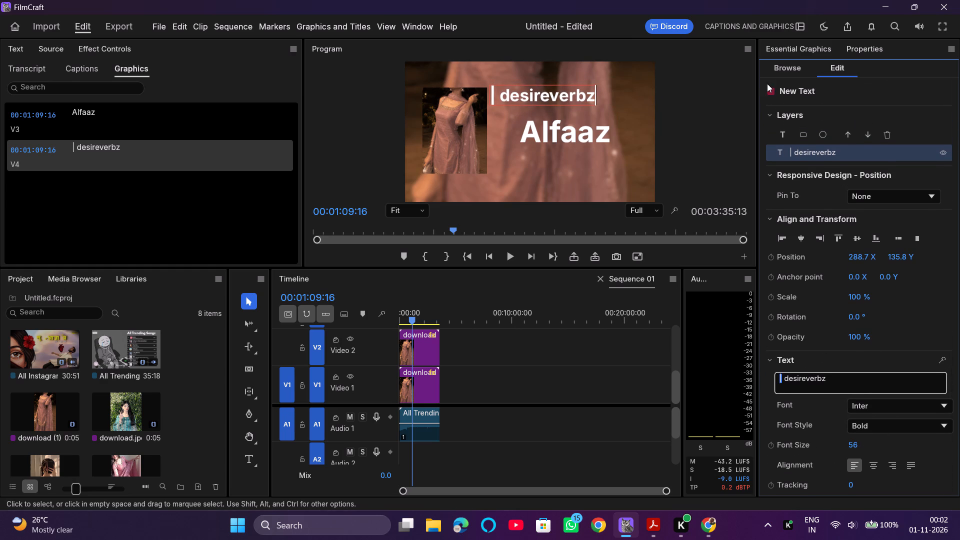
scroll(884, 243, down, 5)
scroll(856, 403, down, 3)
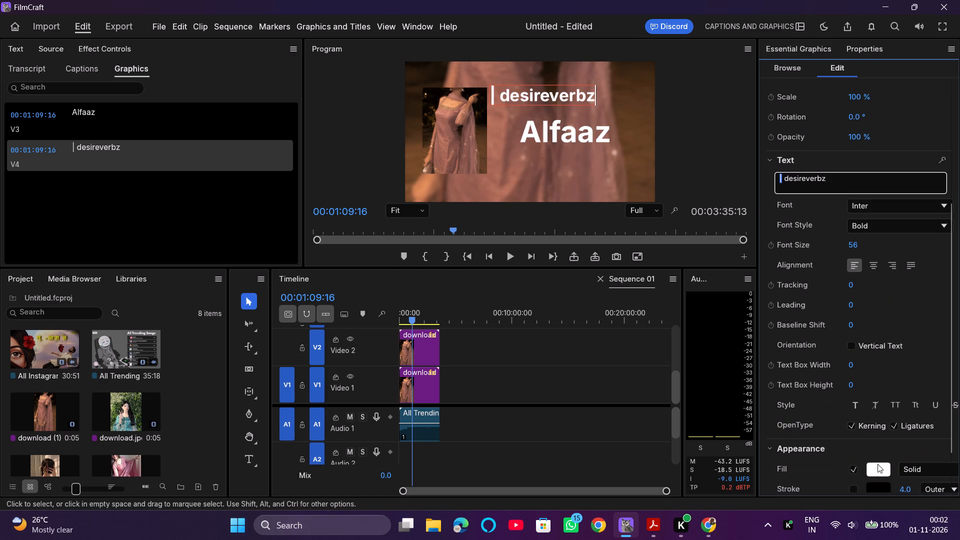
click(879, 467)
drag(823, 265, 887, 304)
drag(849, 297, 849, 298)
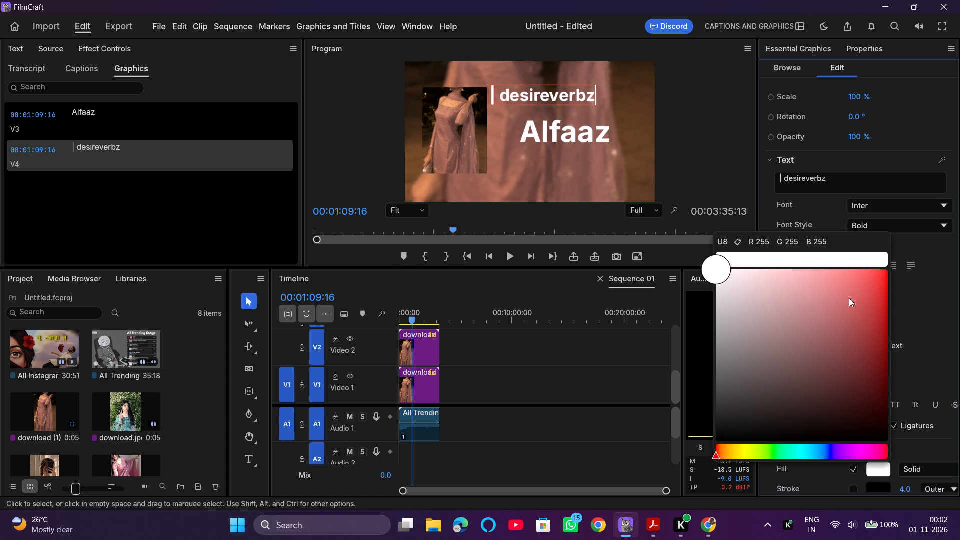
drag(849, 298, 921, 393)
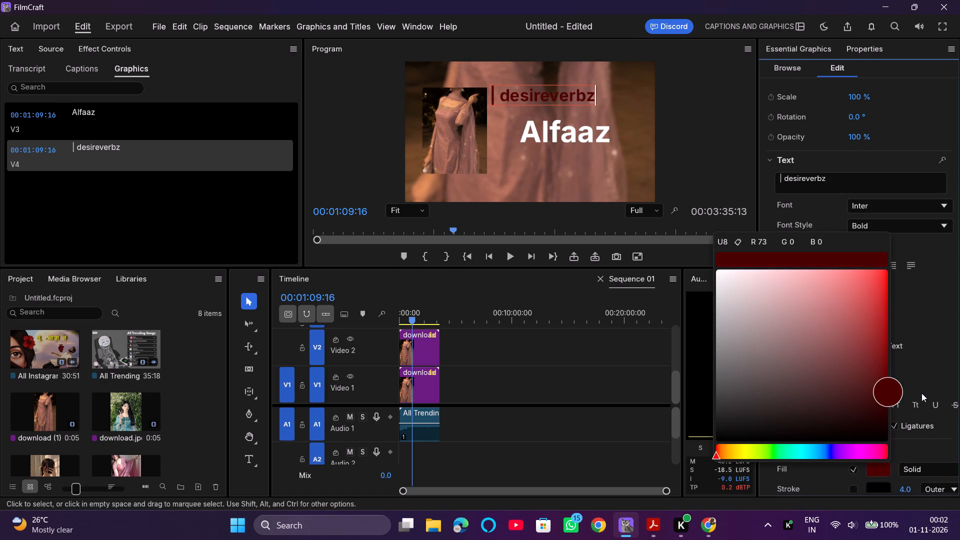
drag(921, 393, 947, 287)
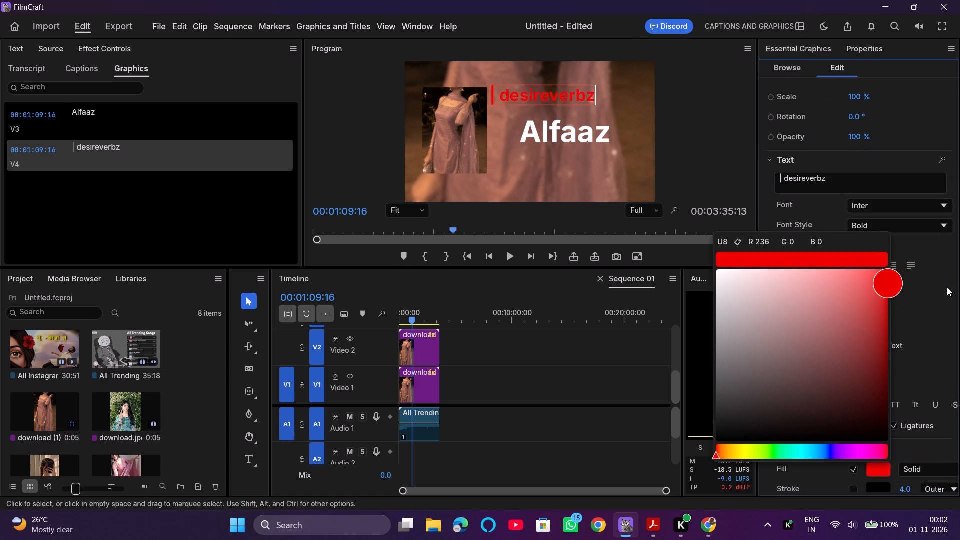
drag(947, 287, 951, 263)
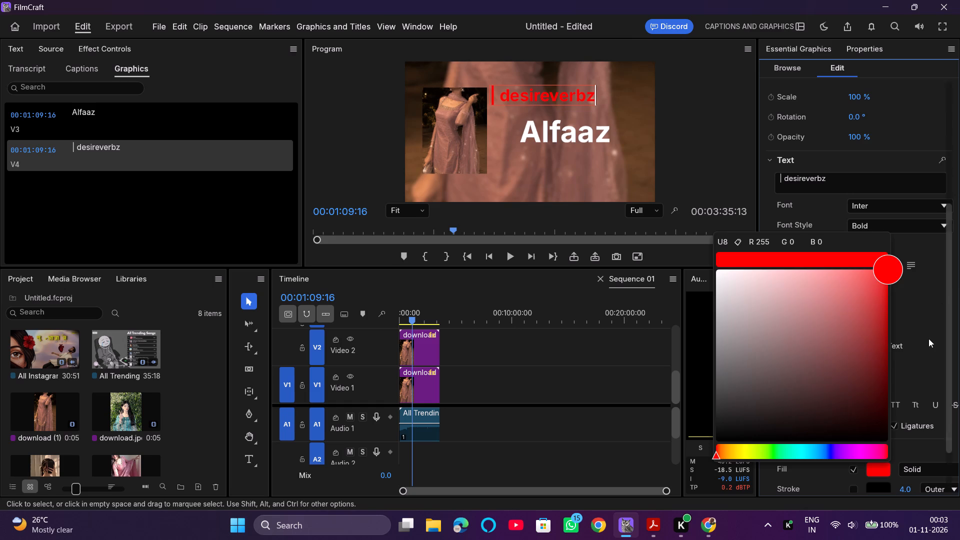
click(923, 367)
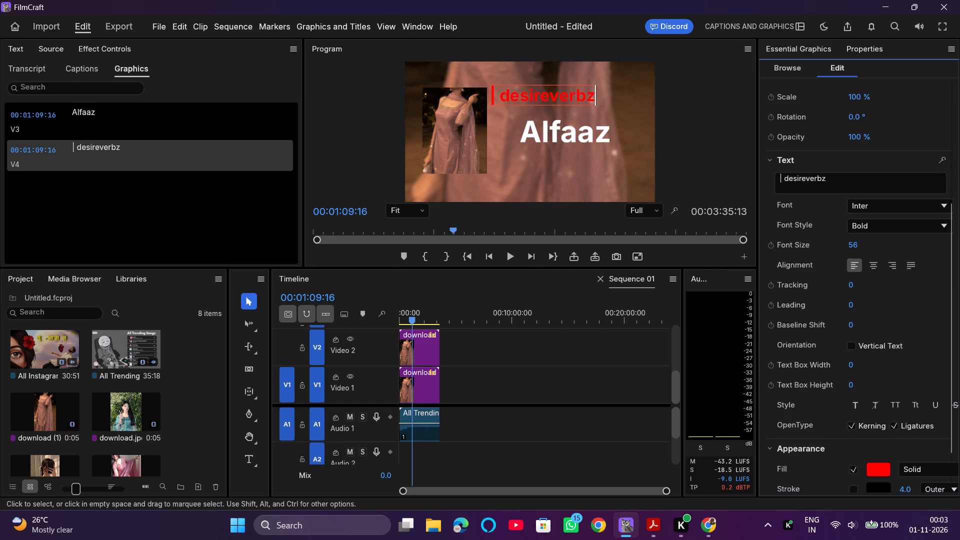
Select the word desireverbz and set its fill to near-white, RGB 255, 249, 249.
drag(784, 177, 855, 175)
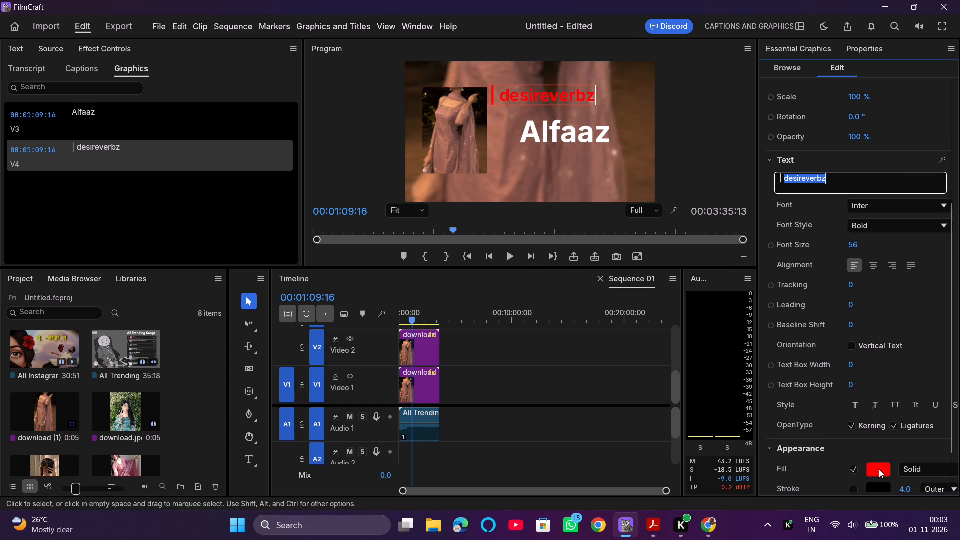
click(879, 469)
drag(891, 270, 762, 306)
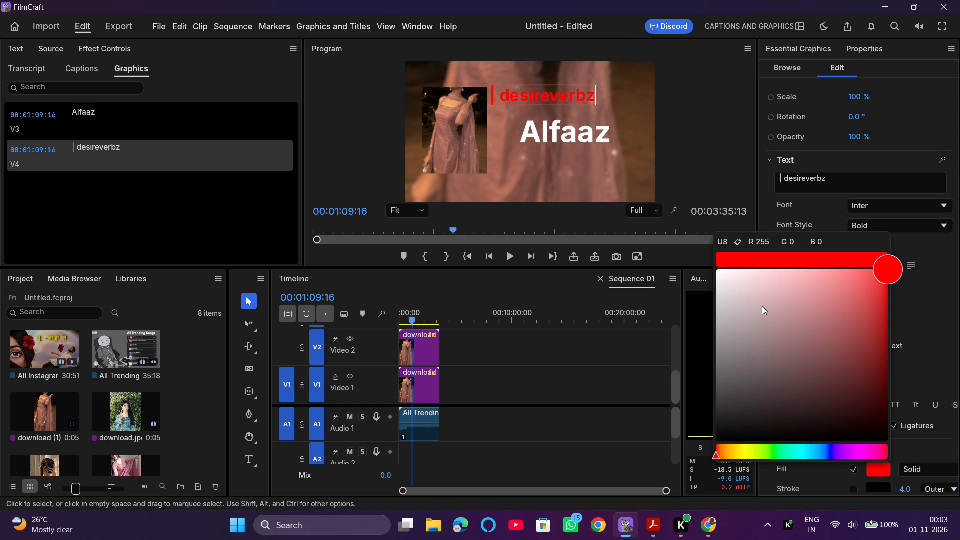
drag(762, 306, 759, 305)
drag(731, 295, 725, 257)
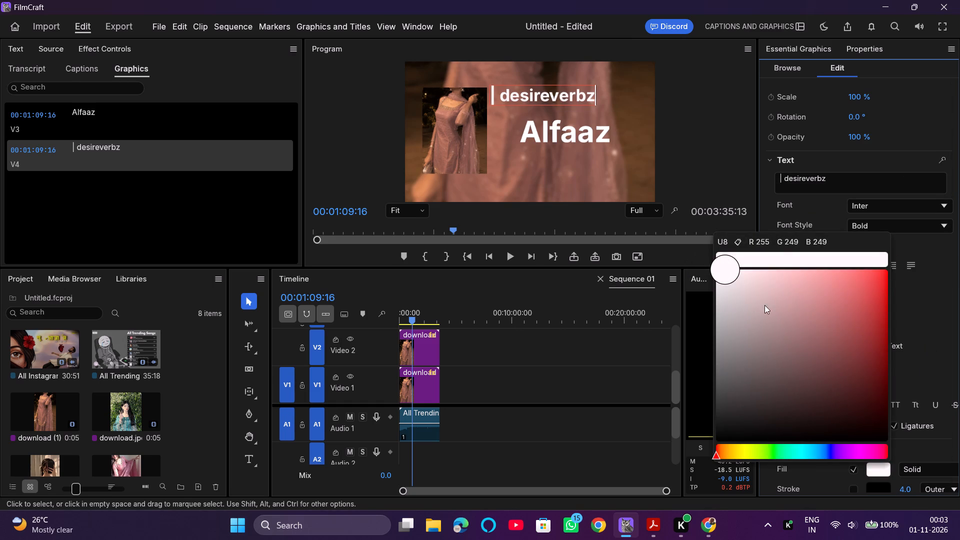
click(935, 350)
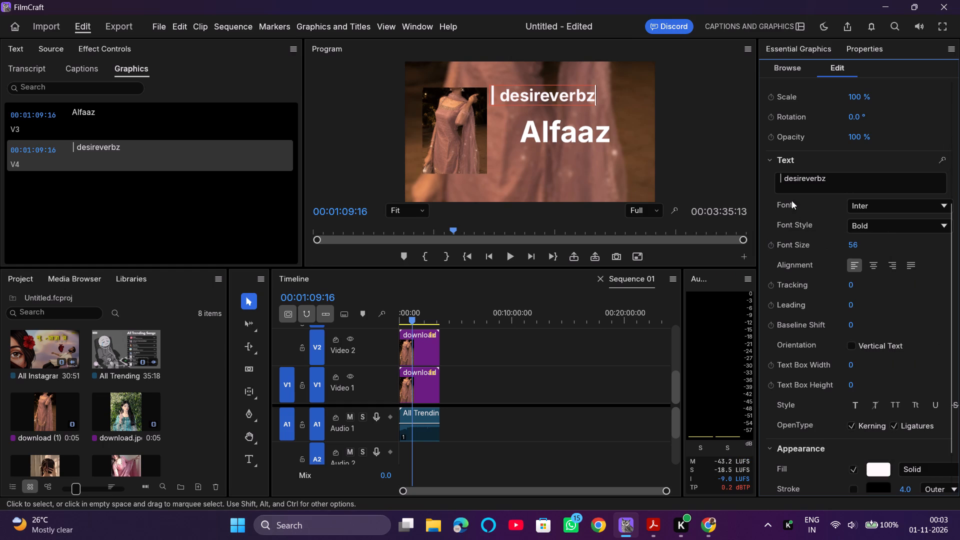
With the leading bar selected, set the Stroke 2 colour to pinkish red, RGB 255, 45, 87.
click(782, 179)
drag(783, 180, 763, 180)
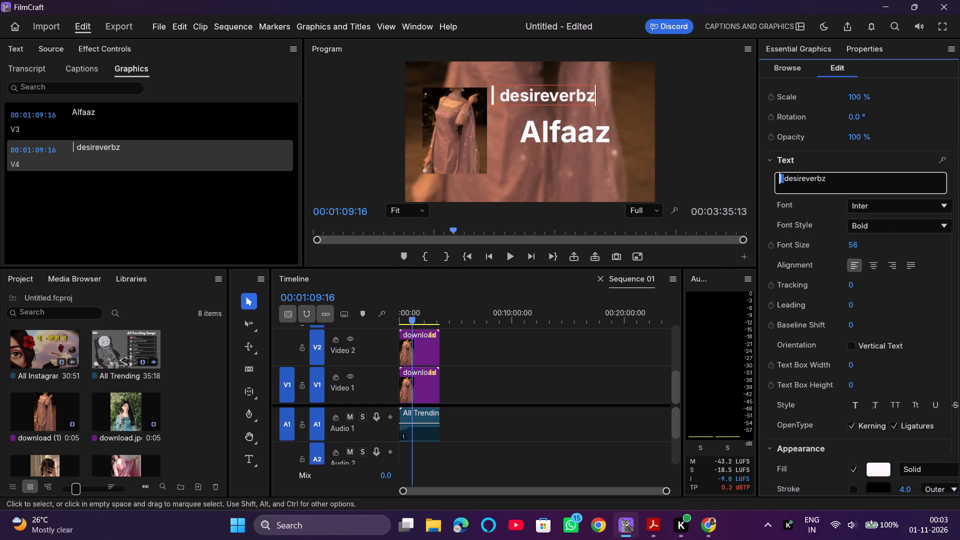
drag(763, 180, 758, 180)
drag(781, 178, 756, 182)
scroll(836, 317, down, 4)
click(878, 444)
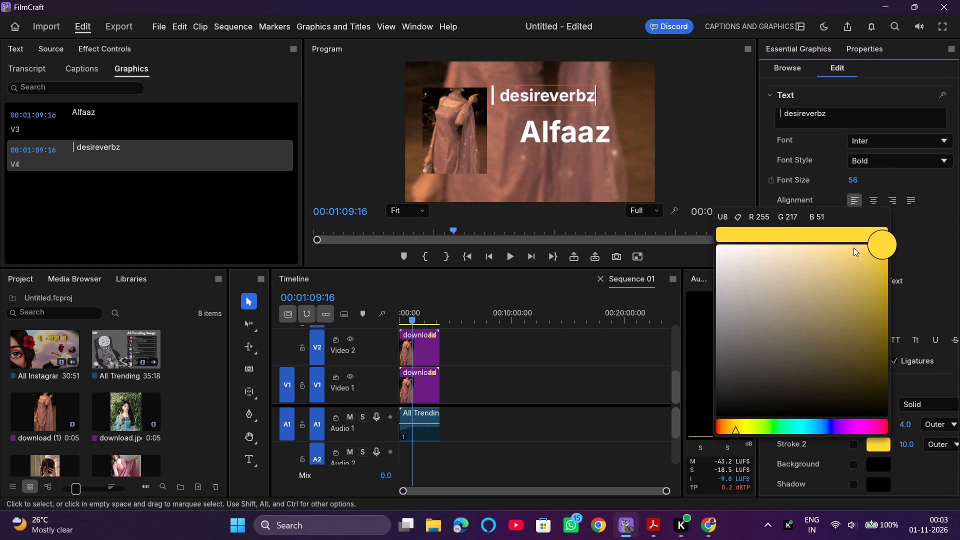
drag(857, 423, 882, 424)
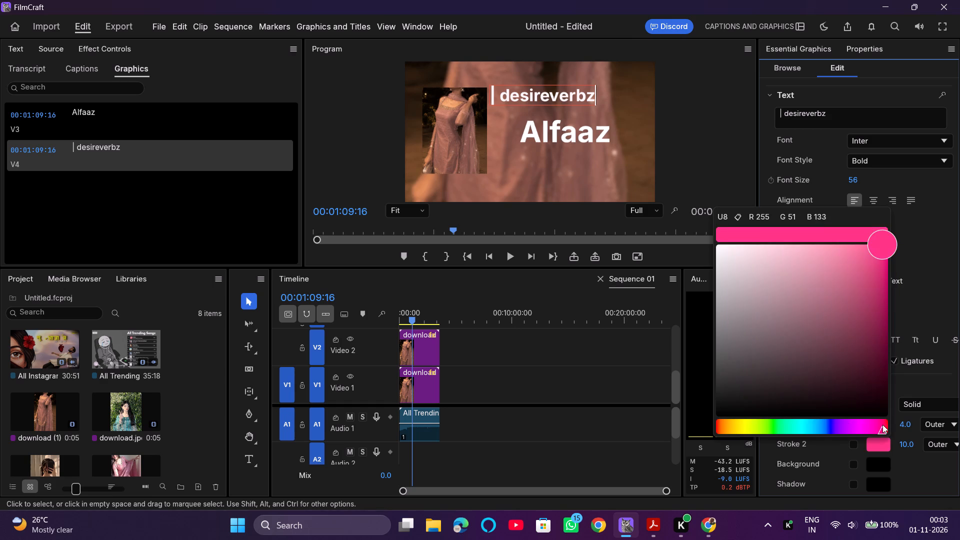
drag(882, 424, 886, 398)
drag(874, 244, 866, 263)
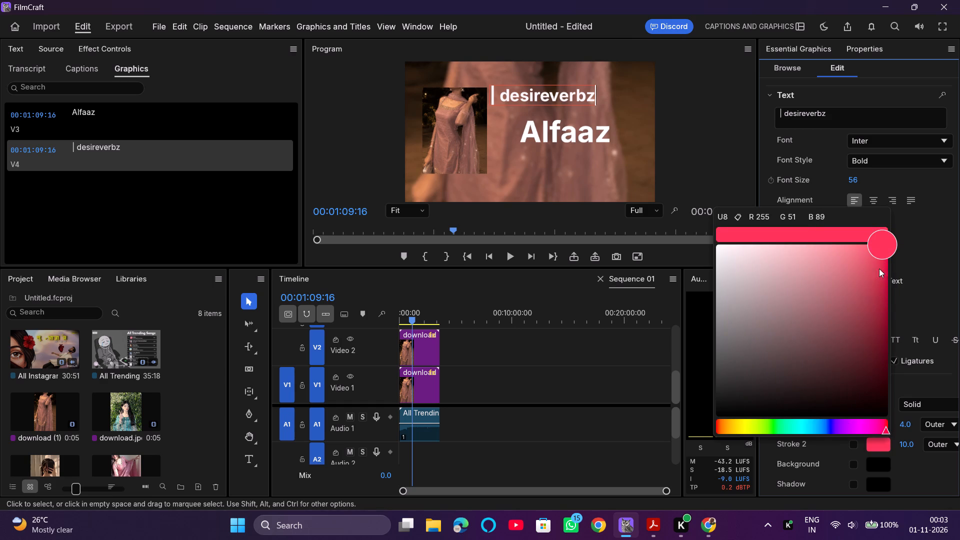
drag(883, 238, 871, 256)
click(871, 267)
drag(877, 253, 883, 237)
click(925, 358)
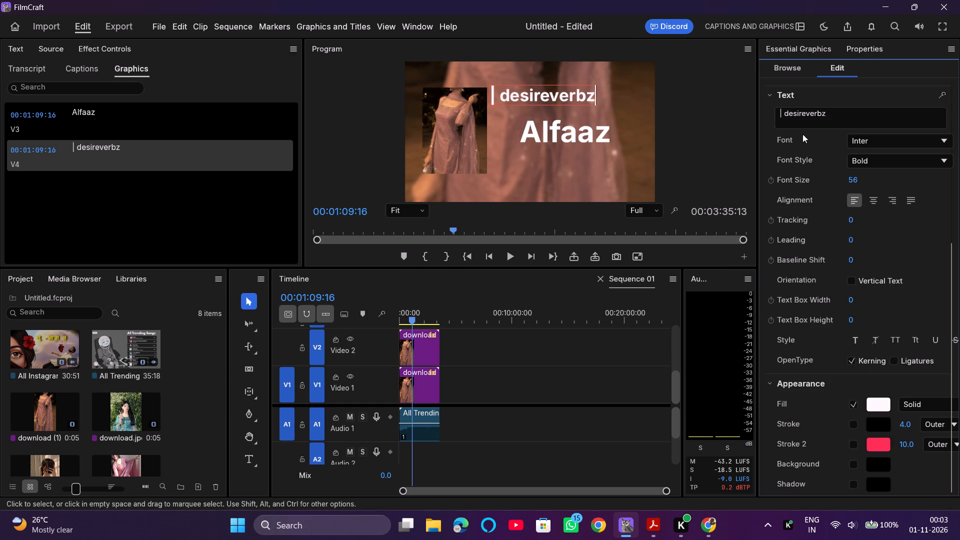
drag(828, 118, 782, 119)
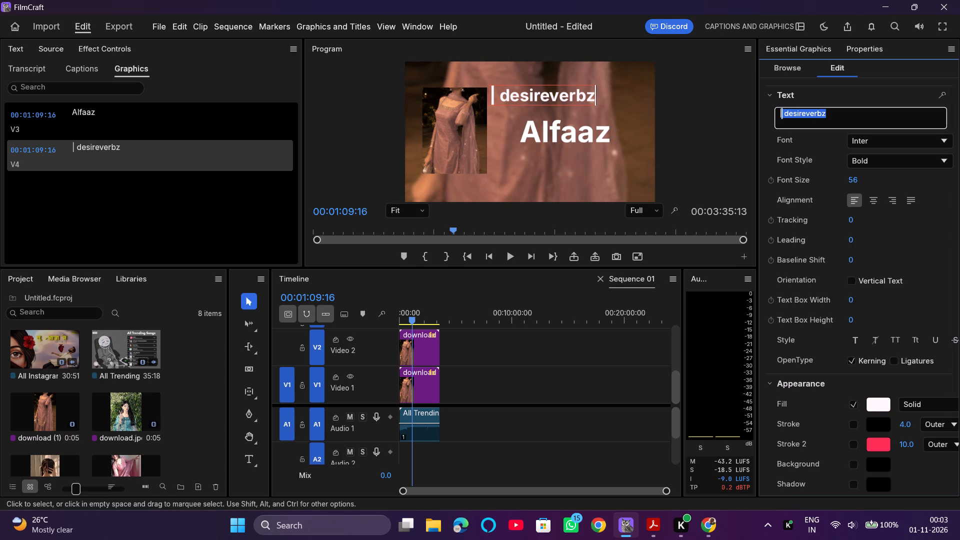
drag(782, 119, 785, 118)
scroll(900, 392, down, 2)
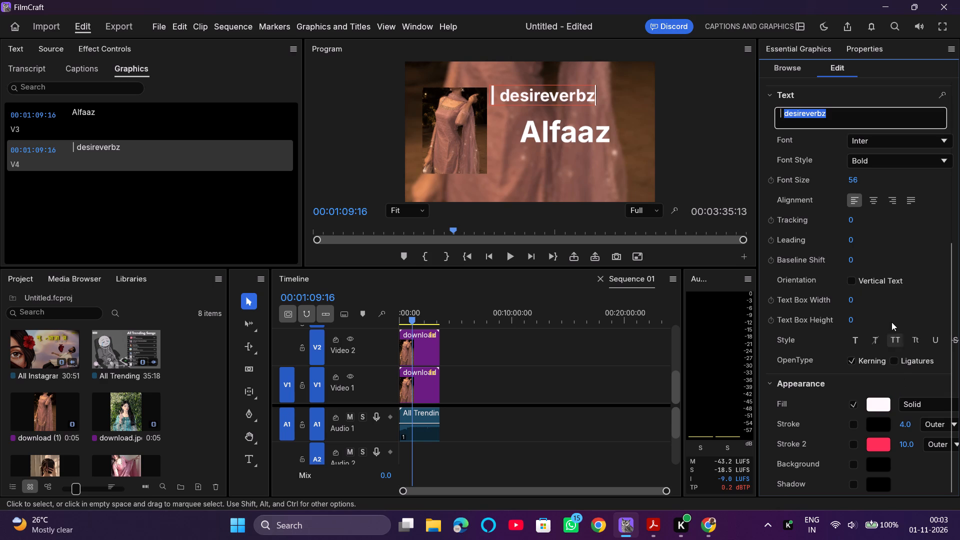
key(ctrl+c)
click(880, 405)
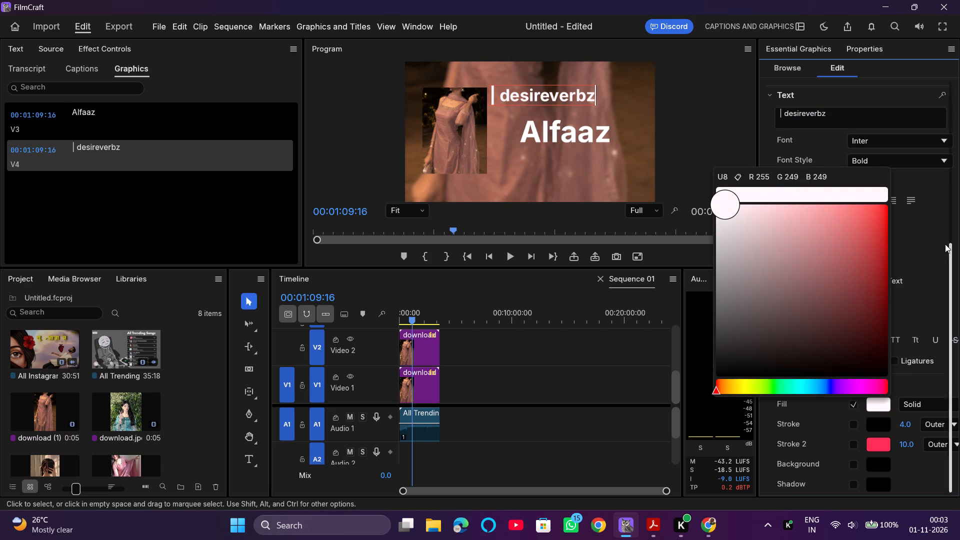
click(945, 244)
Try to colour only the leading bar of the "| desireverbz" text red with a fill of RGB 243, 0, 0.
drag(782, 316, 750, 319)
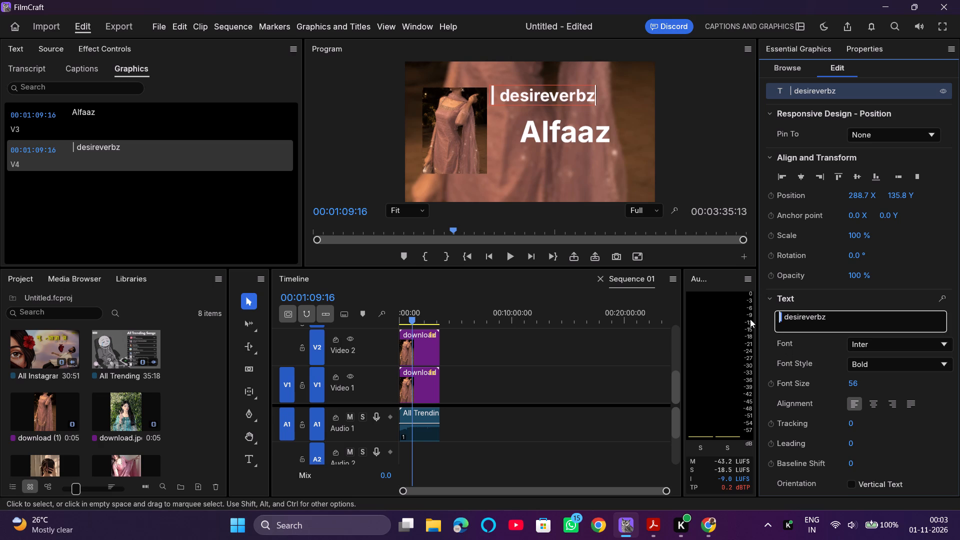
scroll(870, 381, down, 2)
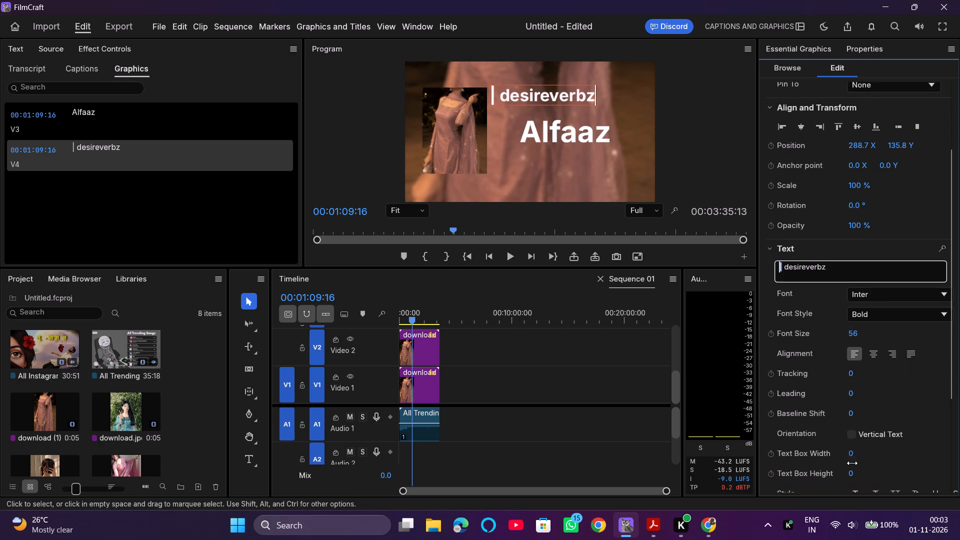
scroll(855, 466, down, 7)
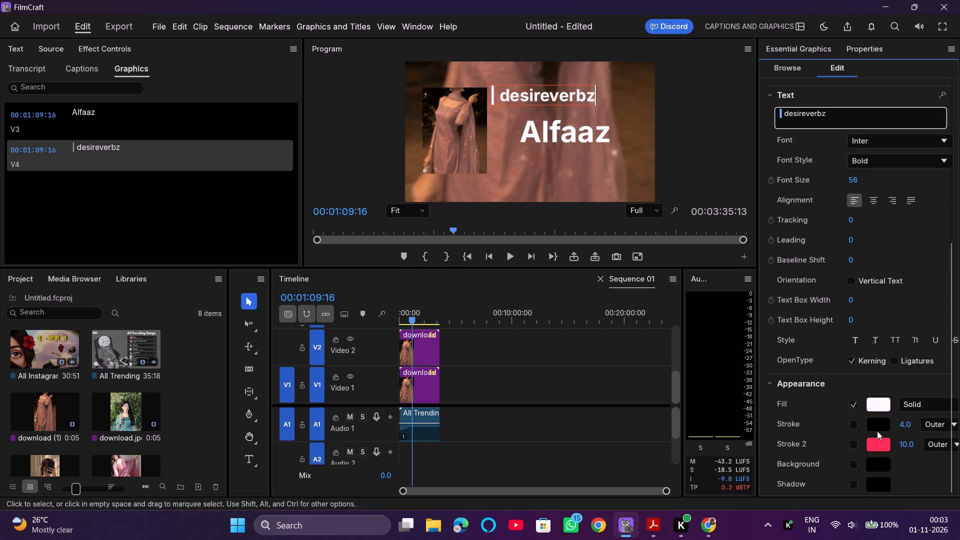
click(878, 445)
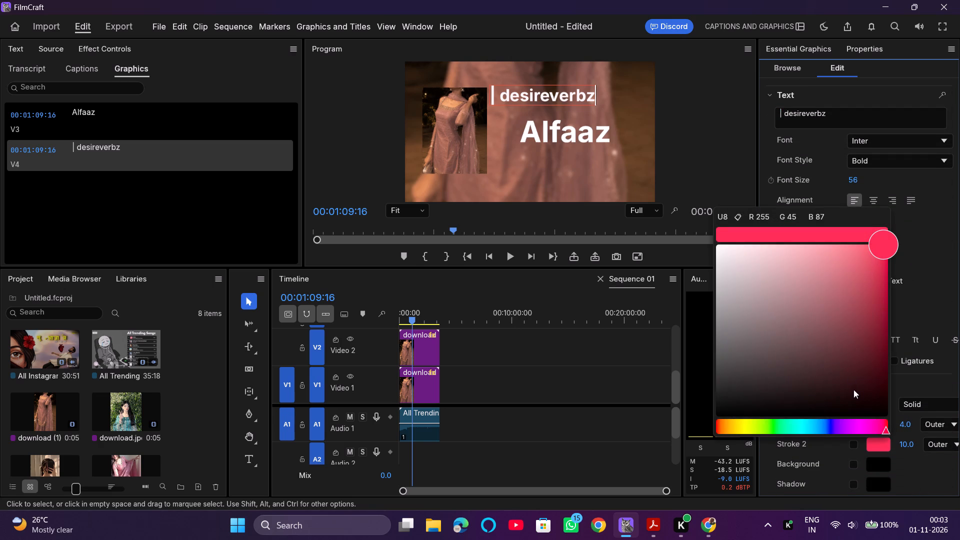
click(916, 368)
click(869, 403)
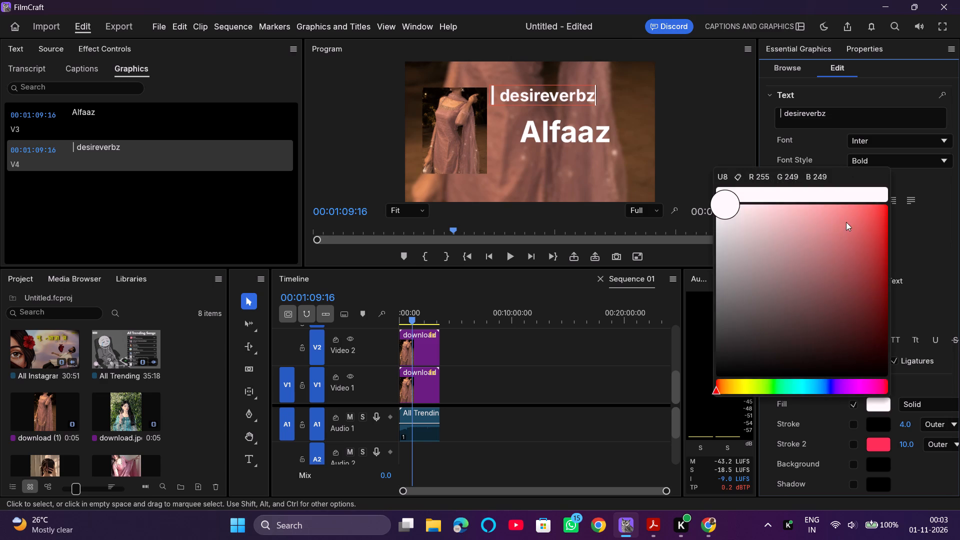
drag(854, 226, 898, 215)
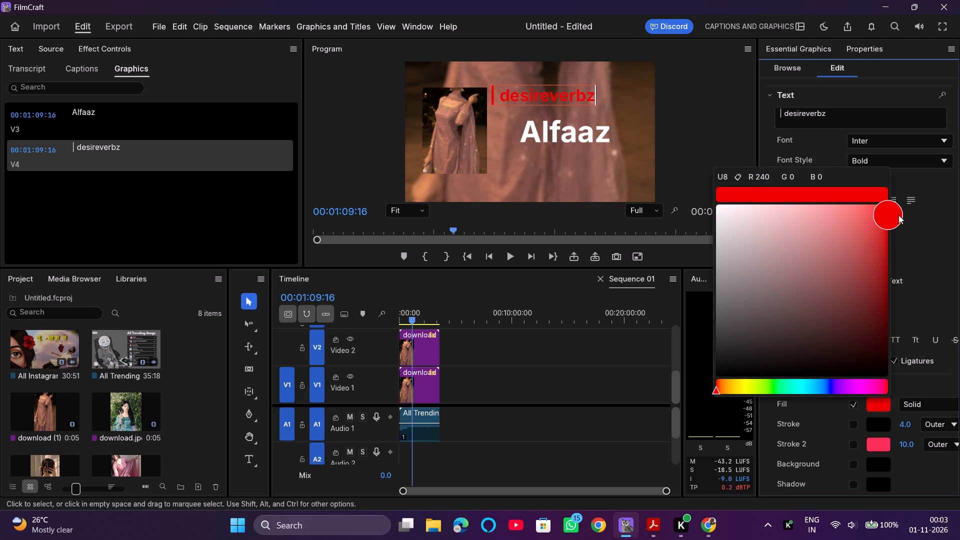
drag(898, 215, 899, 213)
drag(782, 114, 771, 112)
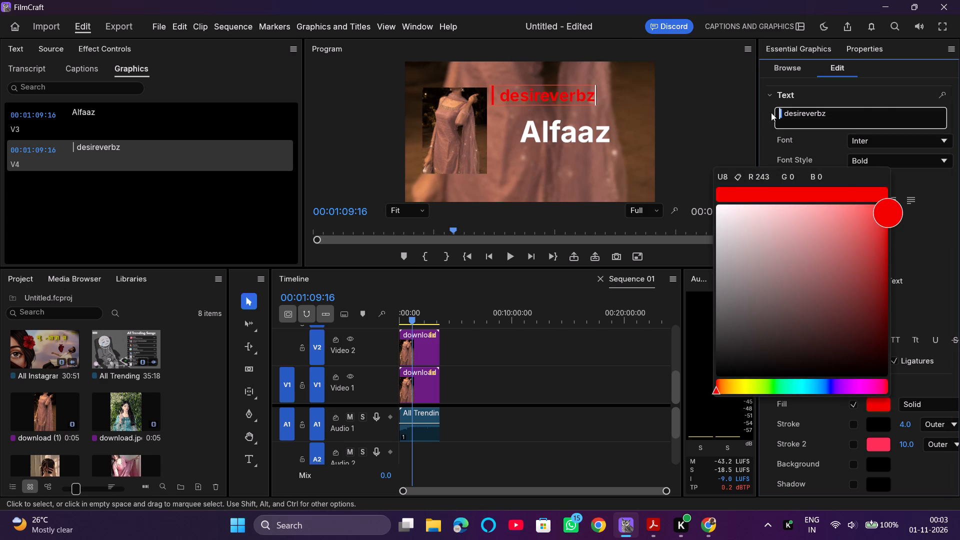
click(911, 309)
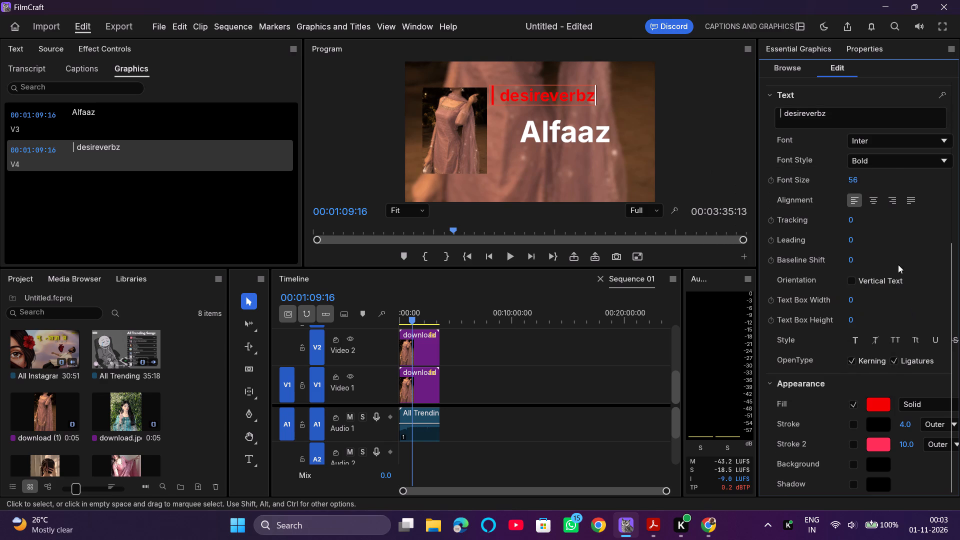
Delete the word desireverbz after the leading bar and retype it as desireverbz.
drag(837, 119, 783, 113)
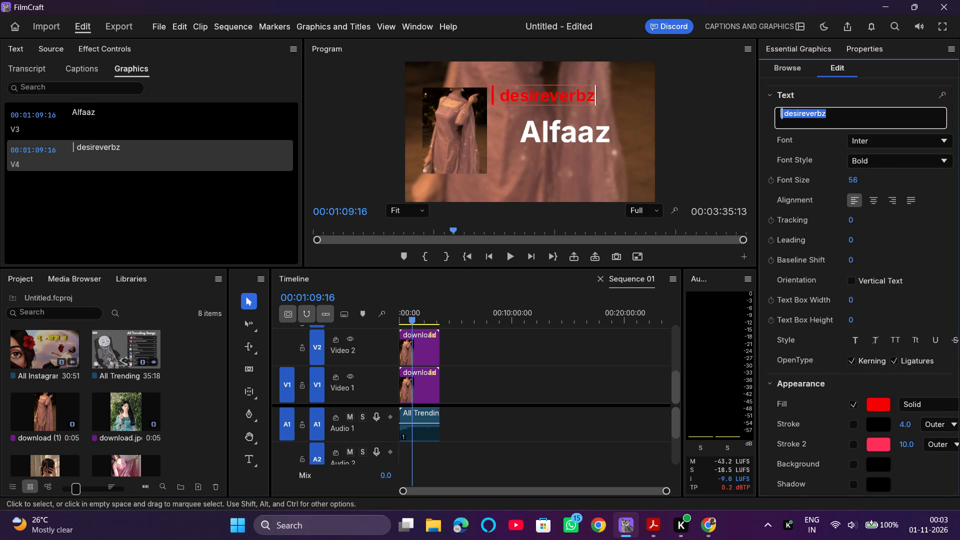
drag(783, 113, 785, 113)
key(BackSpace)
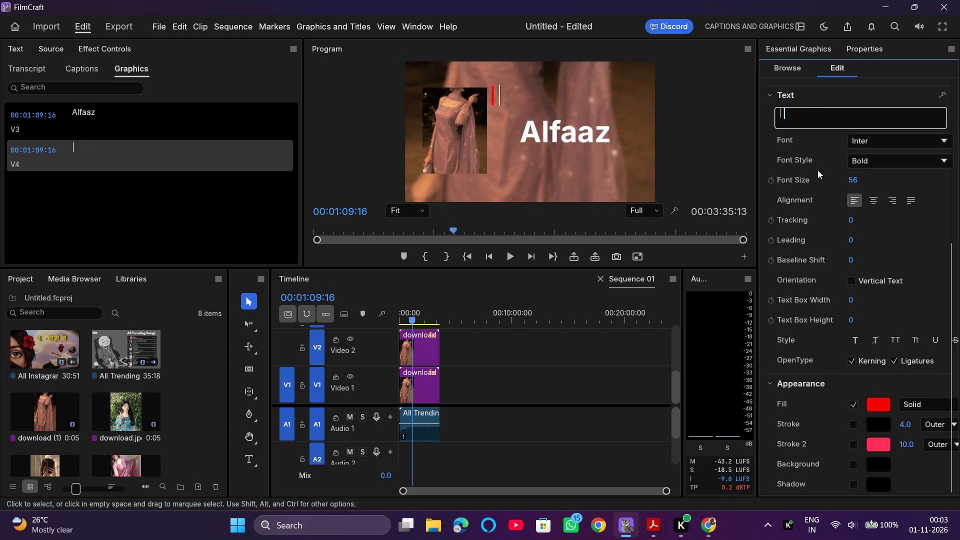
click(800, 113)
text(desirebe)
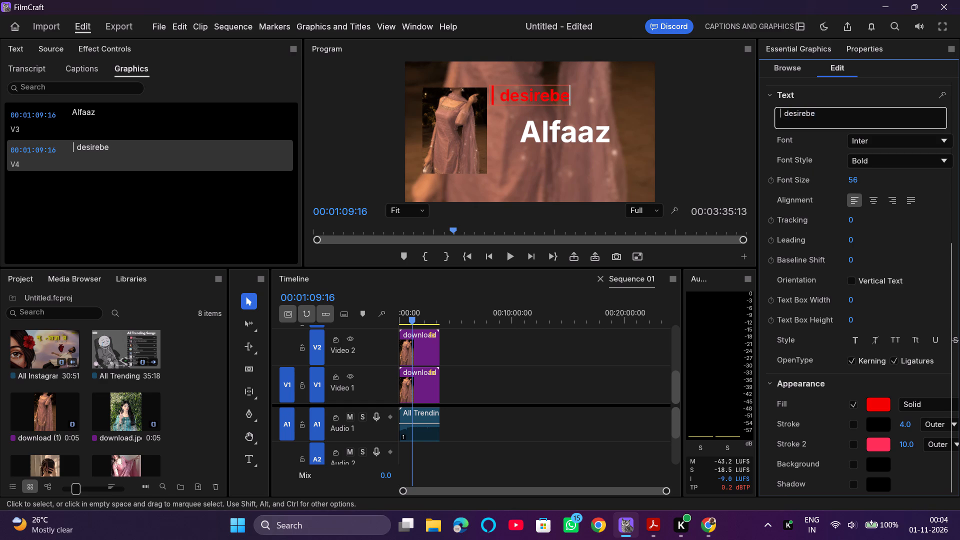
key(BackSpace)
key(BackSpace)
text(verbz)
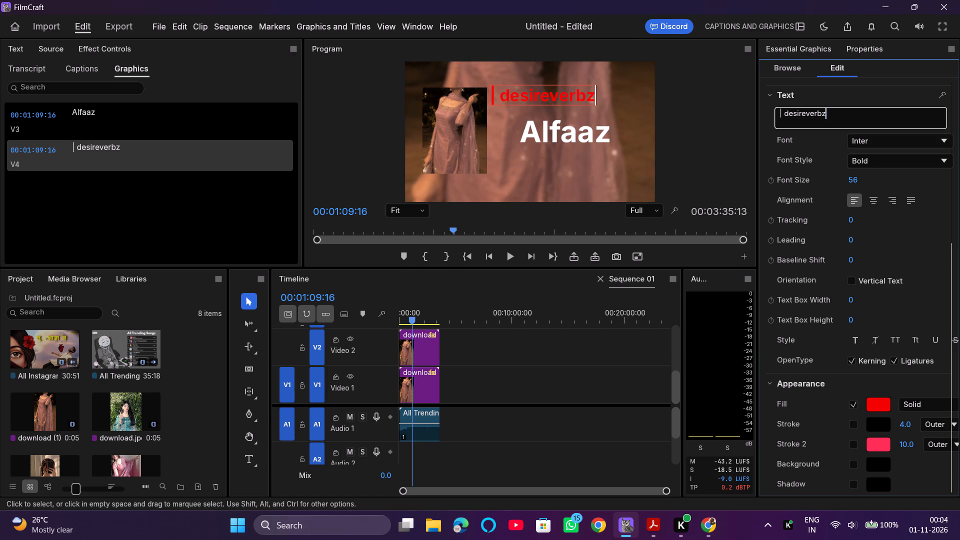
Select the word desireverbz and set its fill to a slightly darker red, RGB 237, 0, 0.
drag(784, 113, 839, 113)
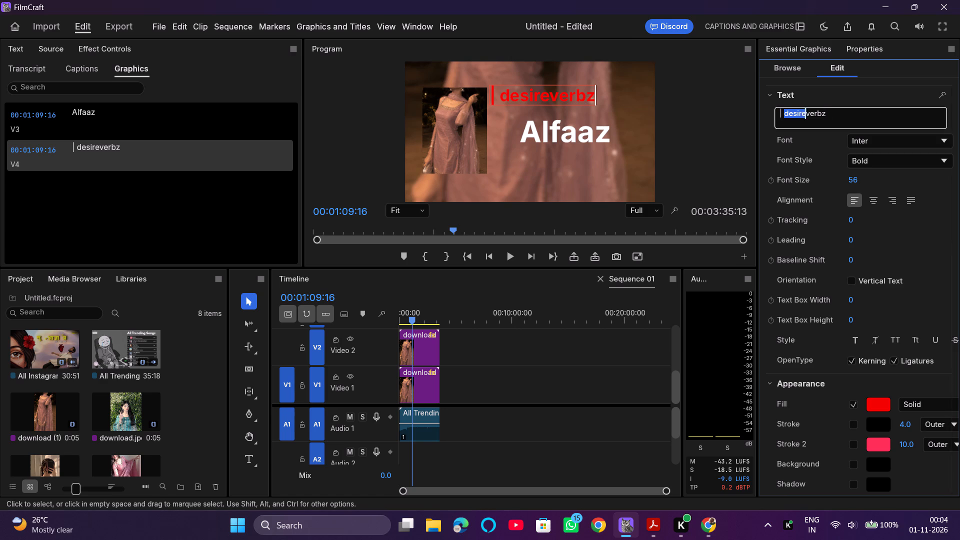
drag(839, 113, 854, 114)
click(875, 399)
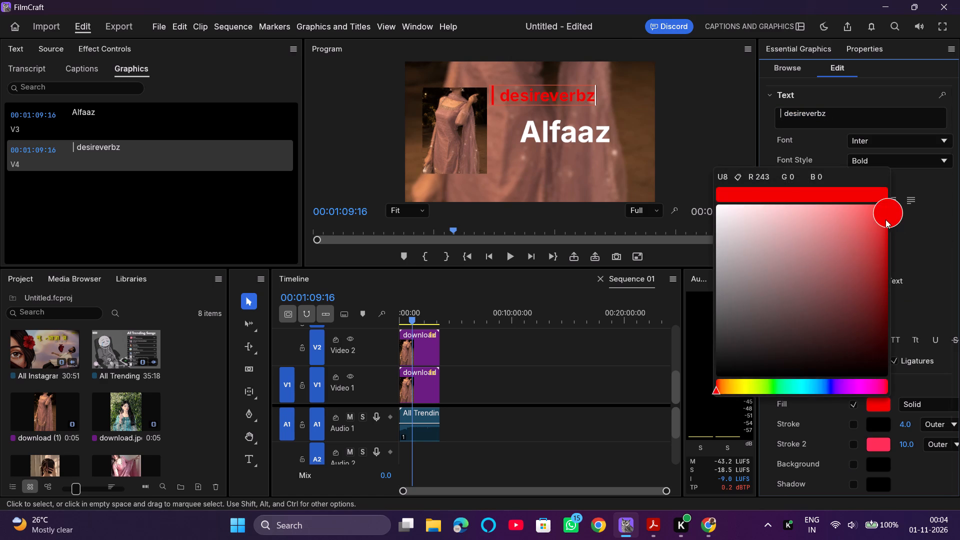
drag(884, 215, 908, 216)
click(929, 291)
Look through the caption's layer, text and appearance properties for colouring options.
scroll(874, 178, up, 1)
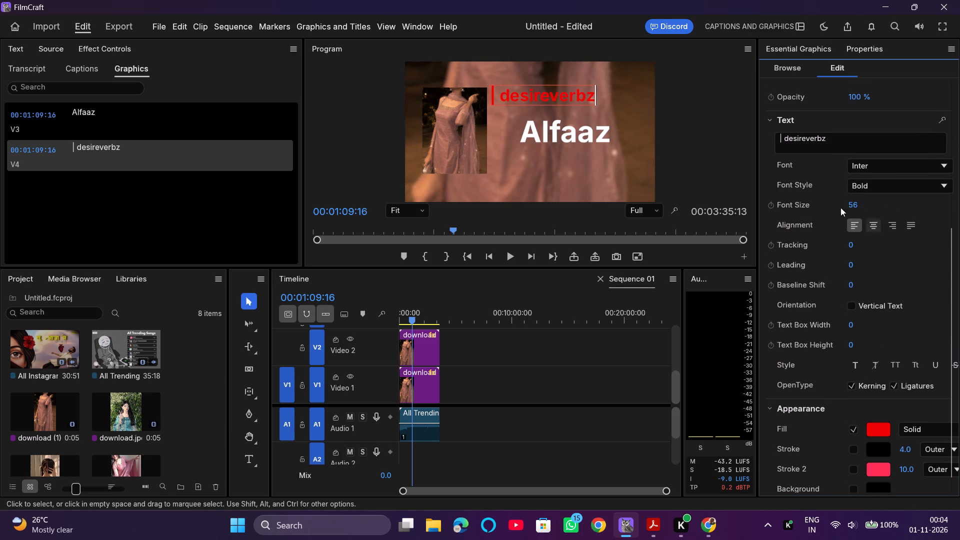
scroll(874, 217, up, 3)
scroll(874, 218, down, 4)
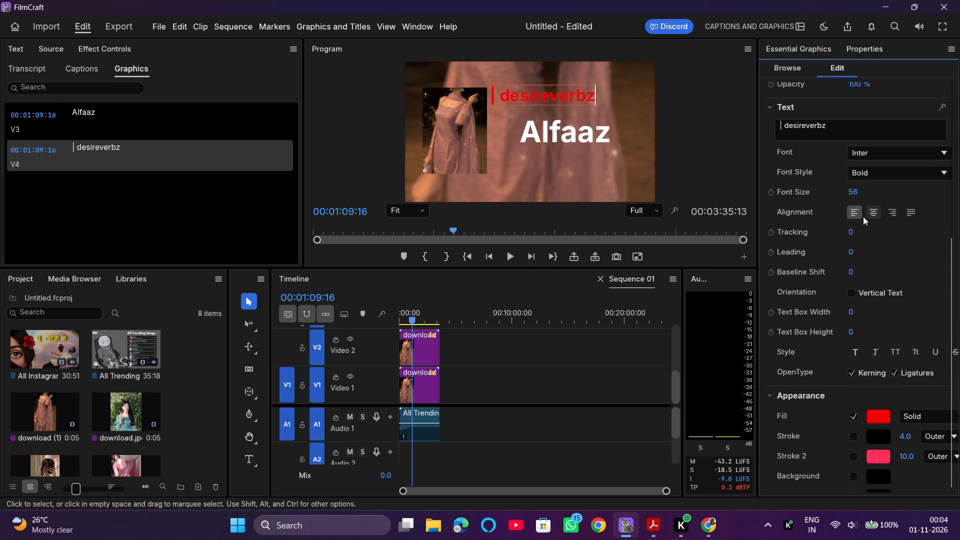
scroll(866, 257, down, 2)
click(935, 420)
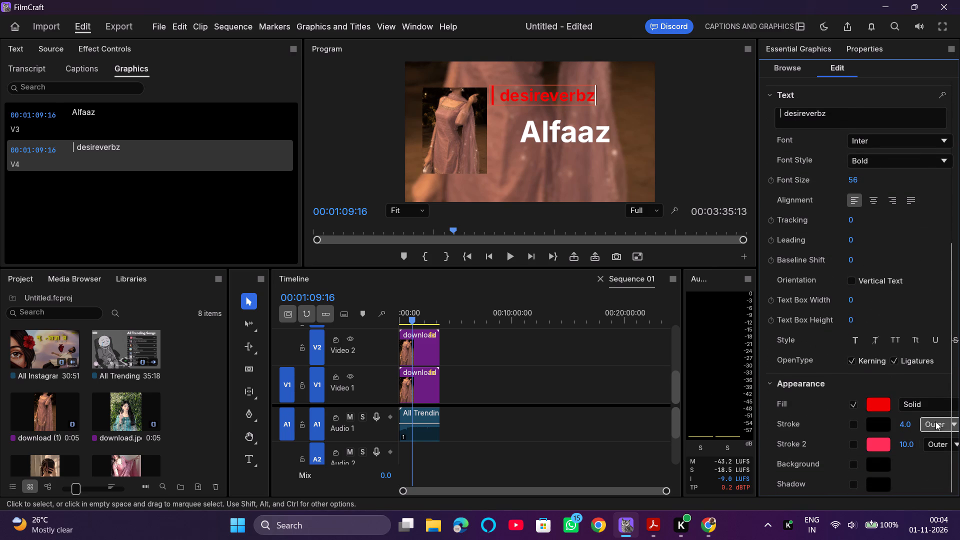
click(929, 386)
scroll(917, 385, down, 9)
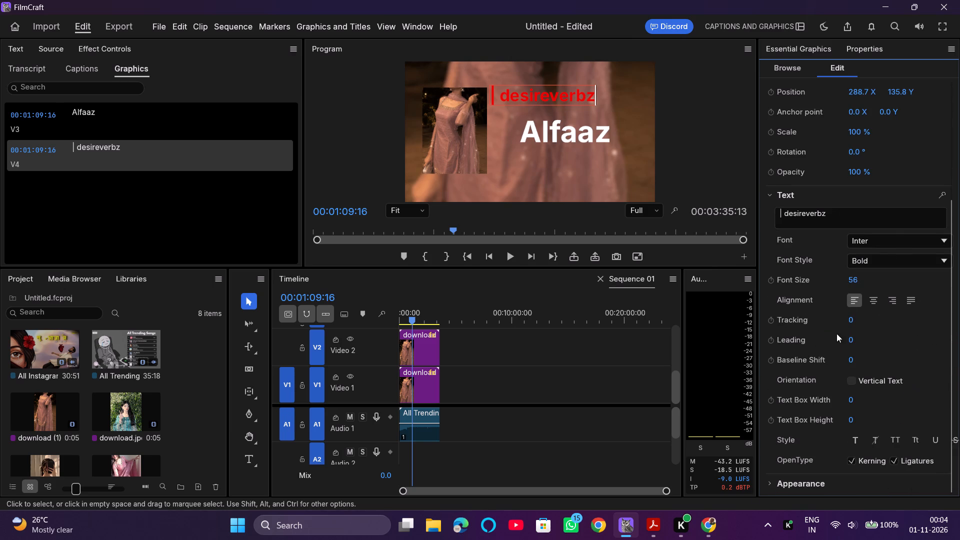
scroll(895, 239, down, 4)
scroll(910, 317, up, 5)
scroll(910, 317, down, 7)
scroll(901, 311, up, 5)
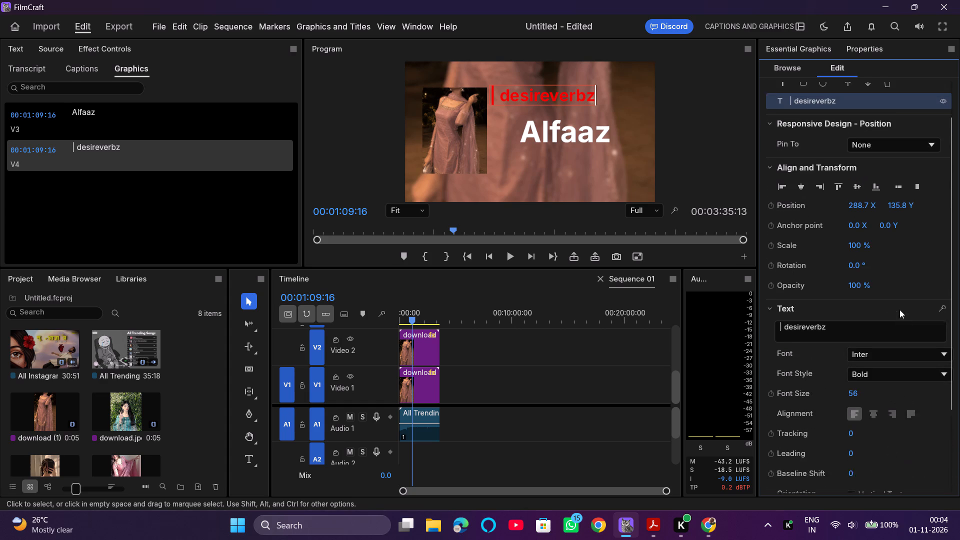
click(826, 103)
double_click(809, 105)
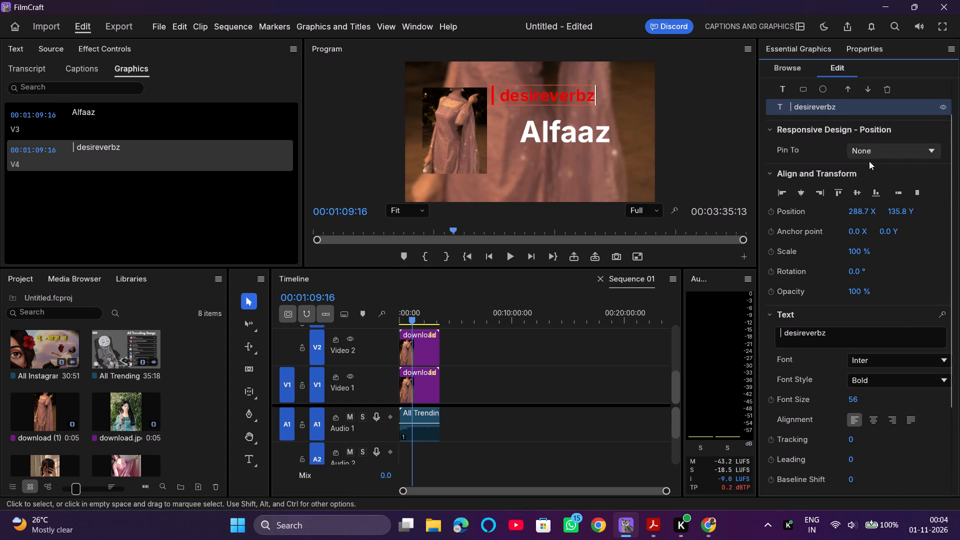
Set the fill of the whole "| desireverbz" text to white, RGB 254, 254, 254.
scroll(835, 211, down, 6)
drag(842, 215, 795, 215)
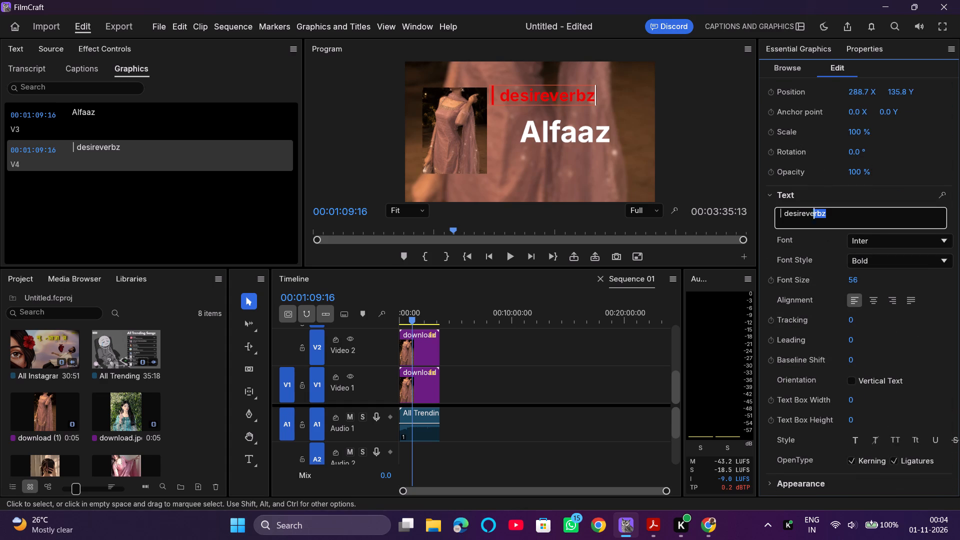
drag(795, 215, 776, 215)
scroll(873, 329, down, 4)
scroll(845, 421, down, 5)
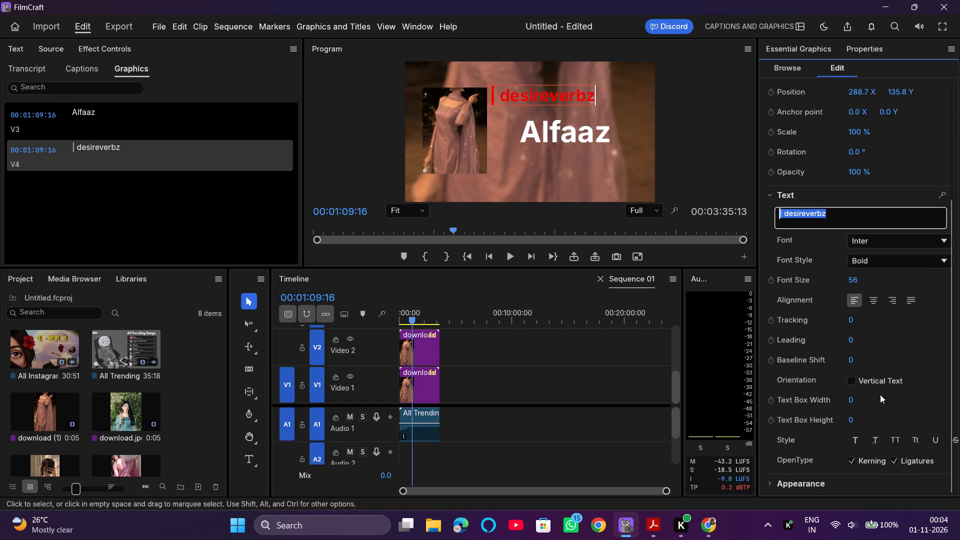
click(887, 405)
drag(839, 218, 726, 225)
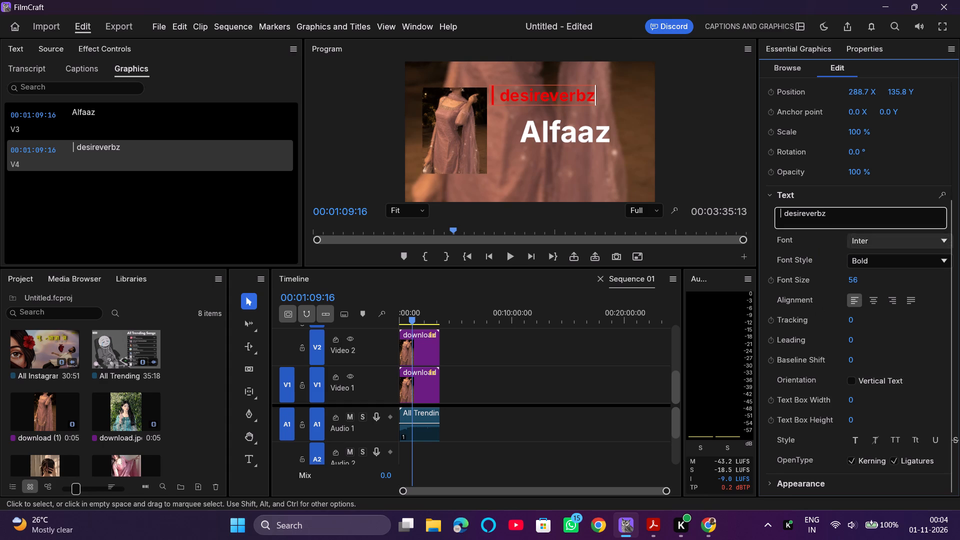
drag(851, 215, 768, 215)
click(923, 392)
scroll(914, 391, down, 5)
scroll(767, 449, down, 3)
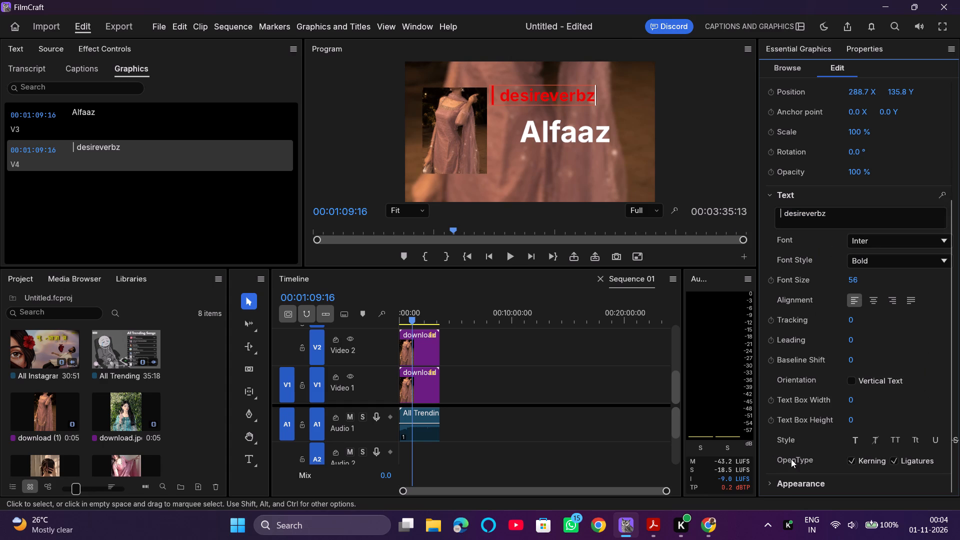
scroll(791, 459, down, 2)
scroll(893, 376, down, 1)
scroll(815, 459, down, 3)
click(776, 481)
scroll(804, 436, down, 3)
click(871, 401)
drag(744, 221, 737, 219)
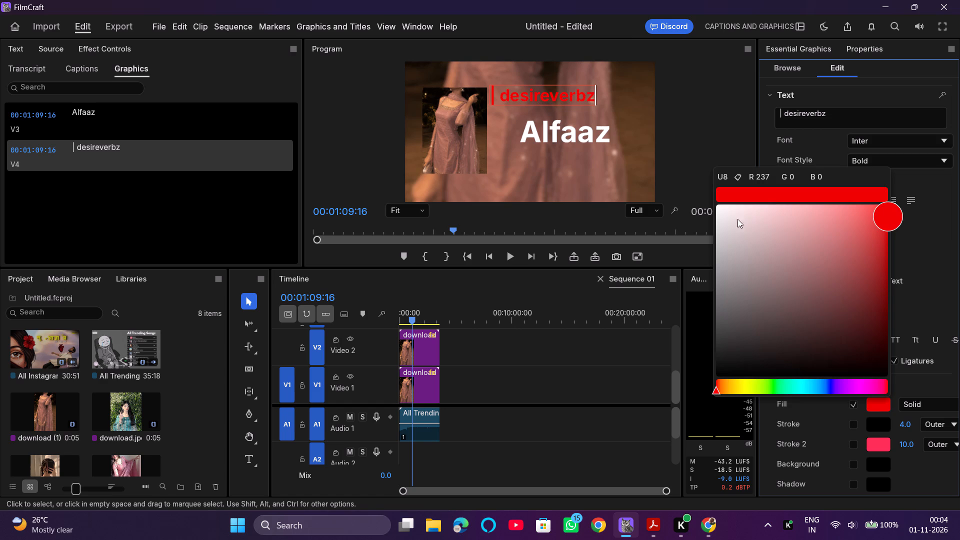
drag(737, 219, 739, 220)
click(716, 212)
drag(740, 220, 695, 205)
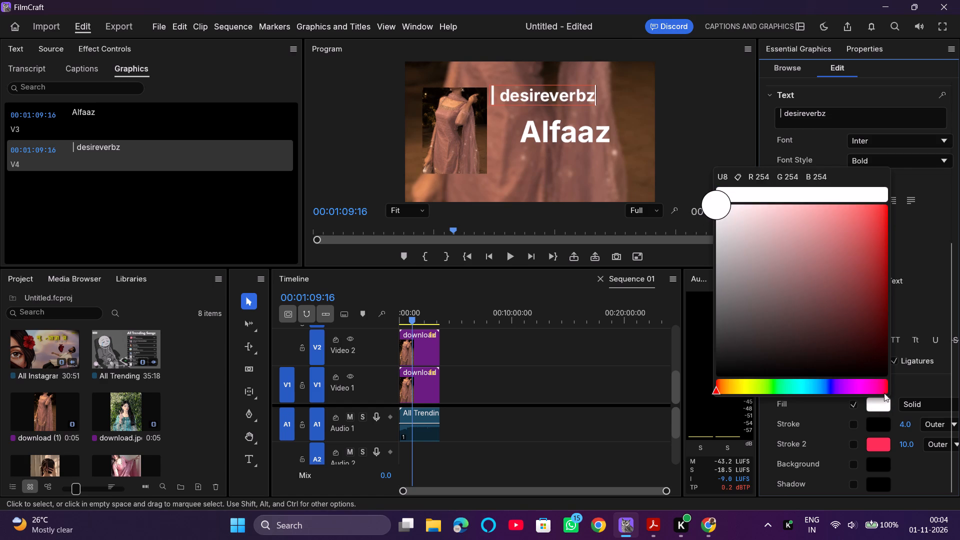
click(911, 362)
click(893, 360)
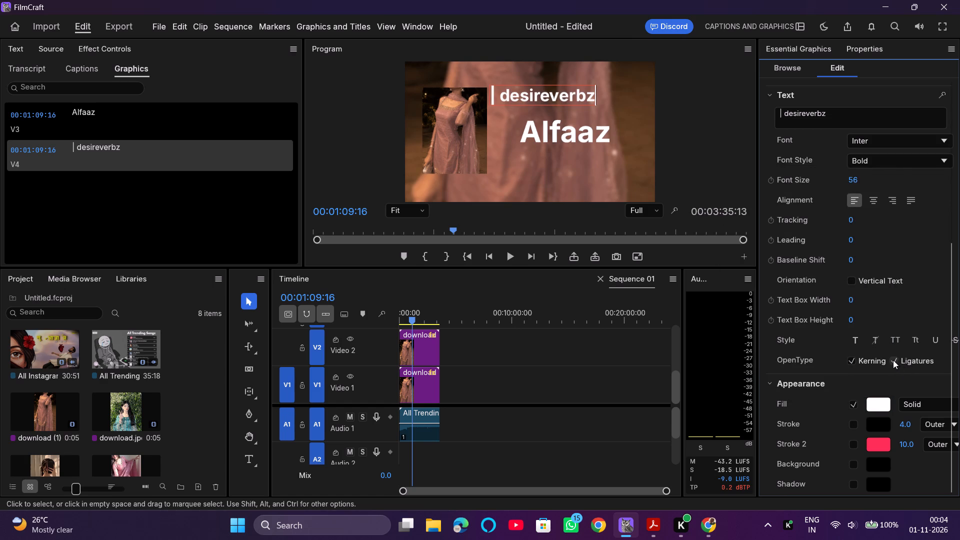
Reduce the font size of the "| desireverbz" caption to 42.
drag(855, 180, 834, 180)
click(504, 116)
Move the "| desireverbz" caption to the top-left corner of the video frame, at about position 0, 40.7.
drag(527, 94, 443, 69)
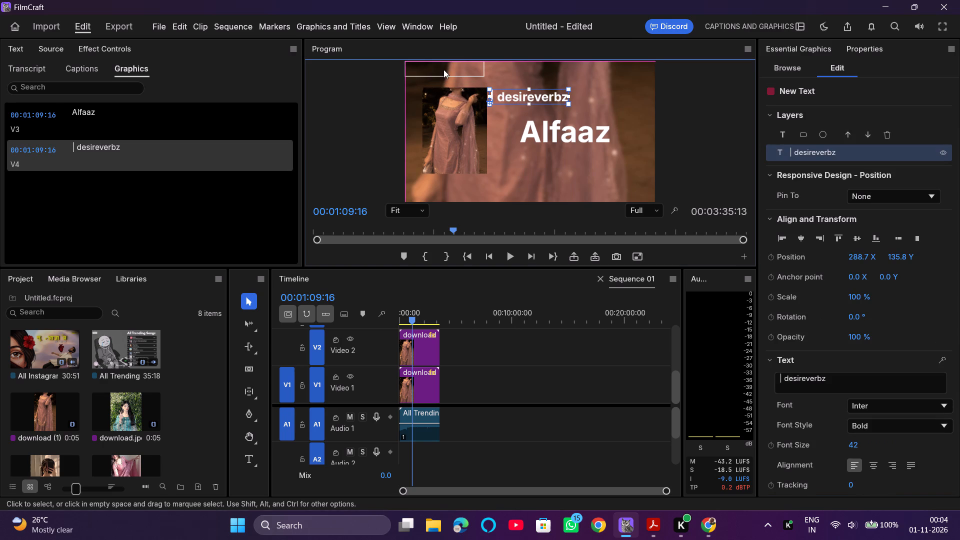
drag(443, 69, 444, 72)
click(539, 86)
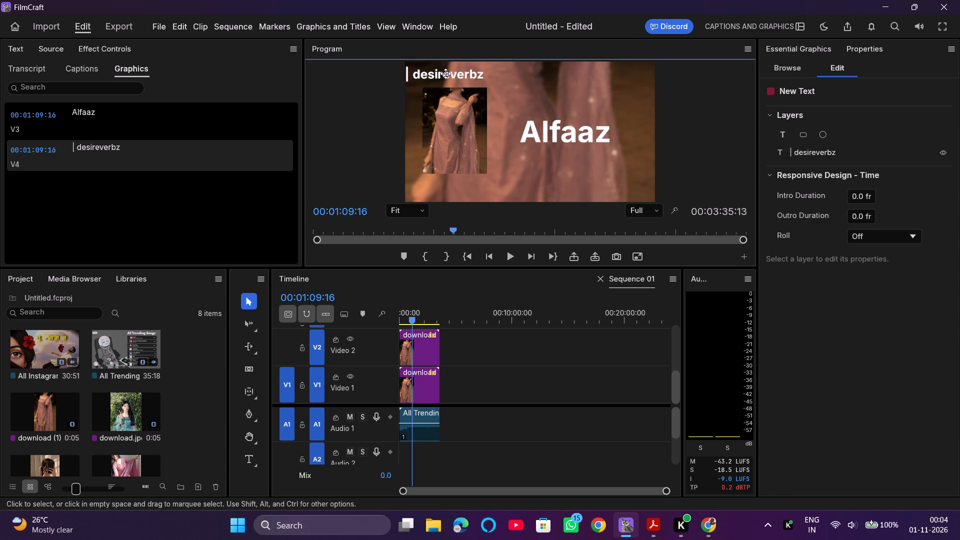
drag(445, 73, 452, 71)
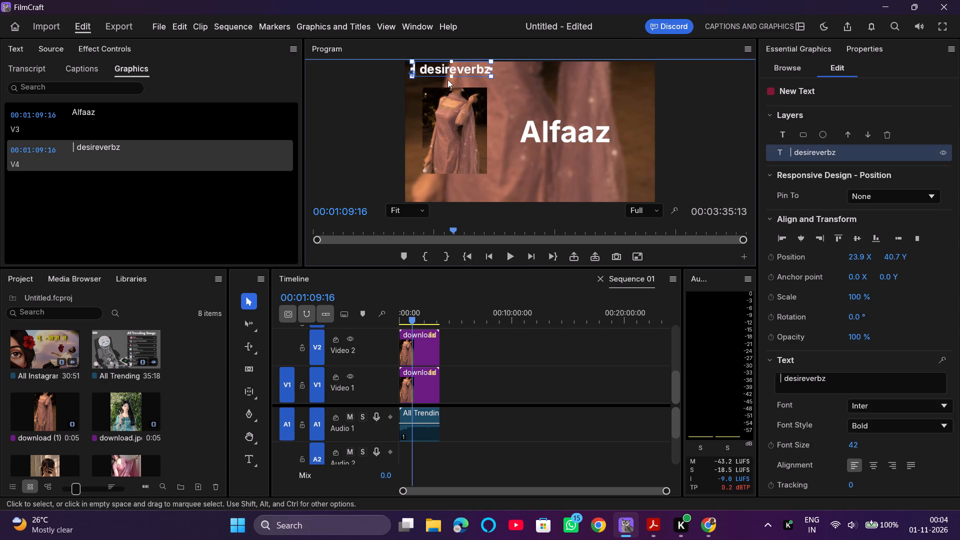
drag(451, 71, 443, 75)
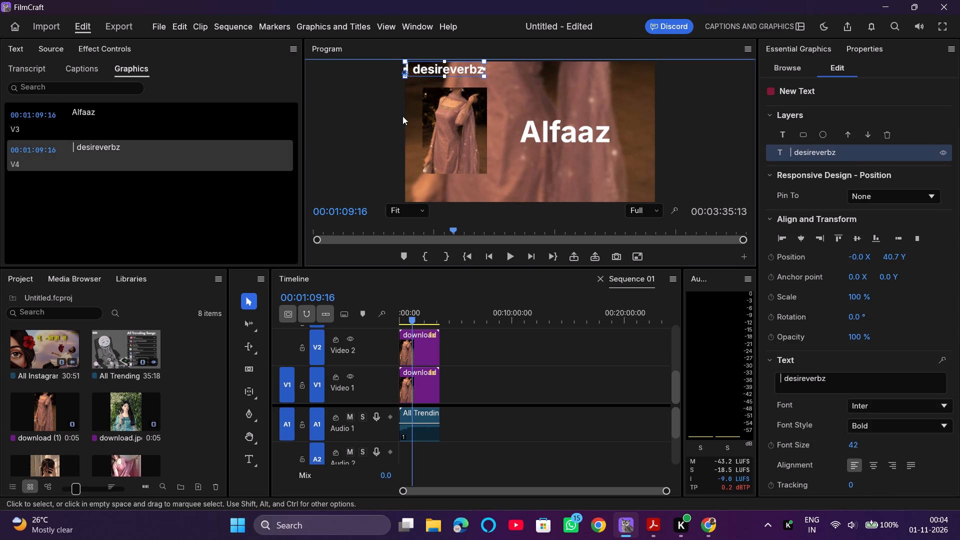
Nudge the "| desireverbz" caption down from the frame's upper edge to about position 0, 54.3.
click(379, 120)
click(441, 74)
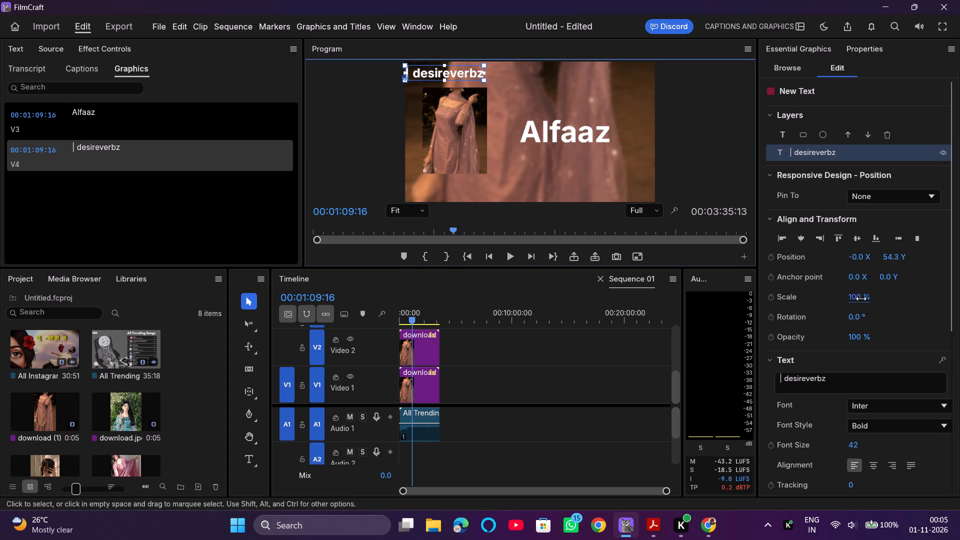
Reduce the font size of the "| desireverbz" caption to 30.
drag(854, 445, 841, 444)
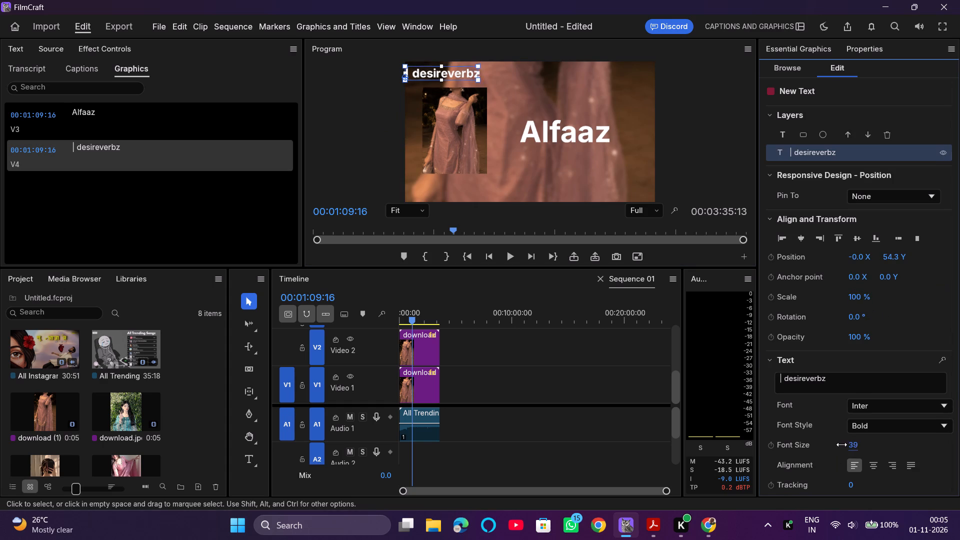
drag(841, 444, 835, 443)
click(572, 107)
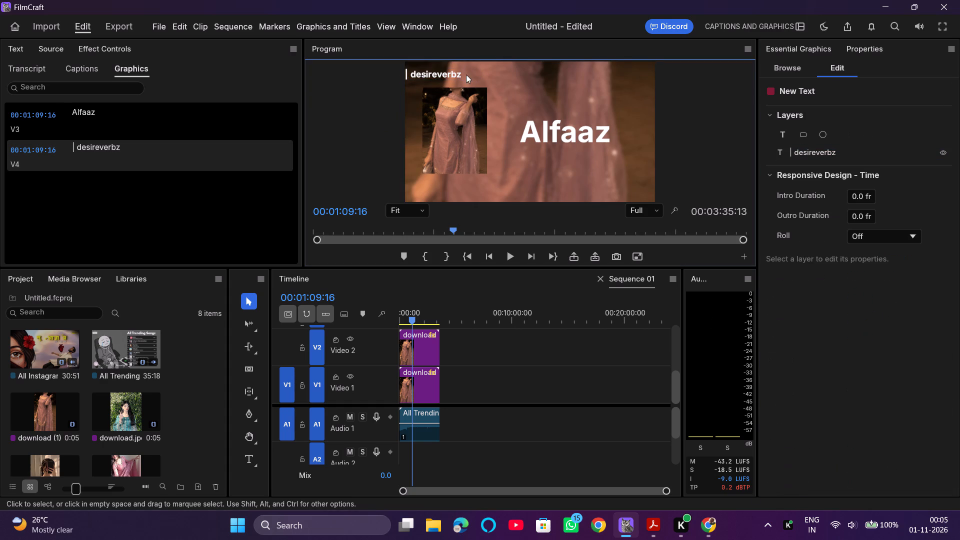
Reposition the "| desireverbz" caption in the frame's top-left corner, leaving a small gap from the left edge.
drag(436, 76, 436, 75)
drag(436, 75, 442, 76)
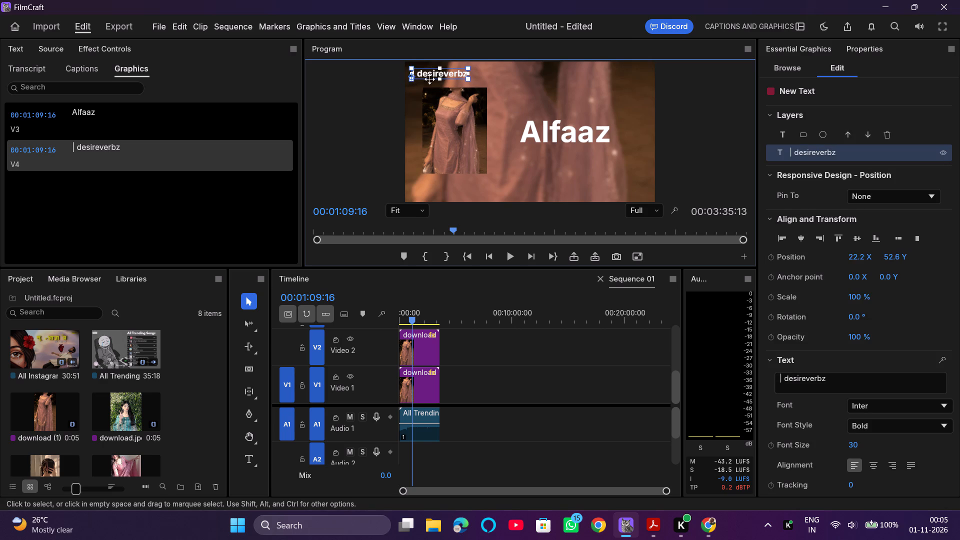
click(355, 98)
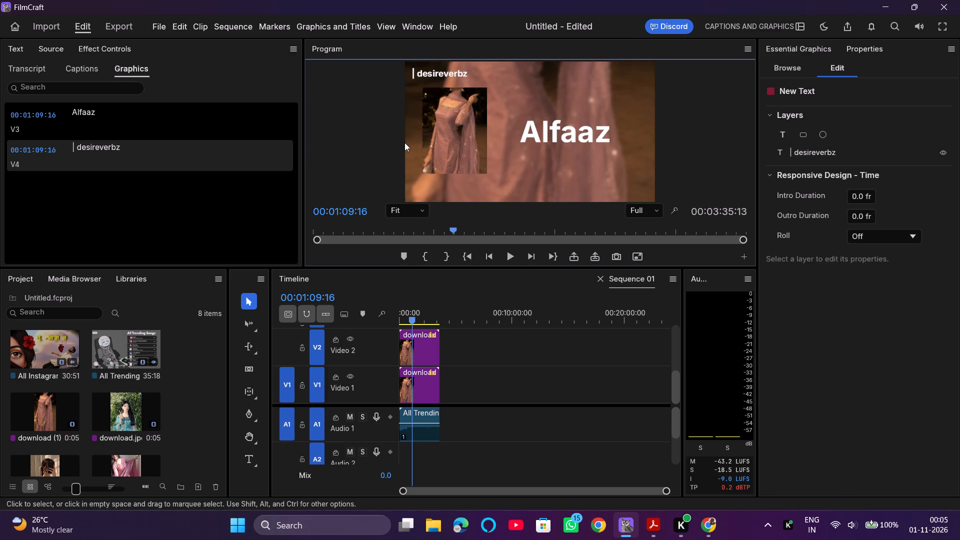
drag(443, 72, 434, 73)
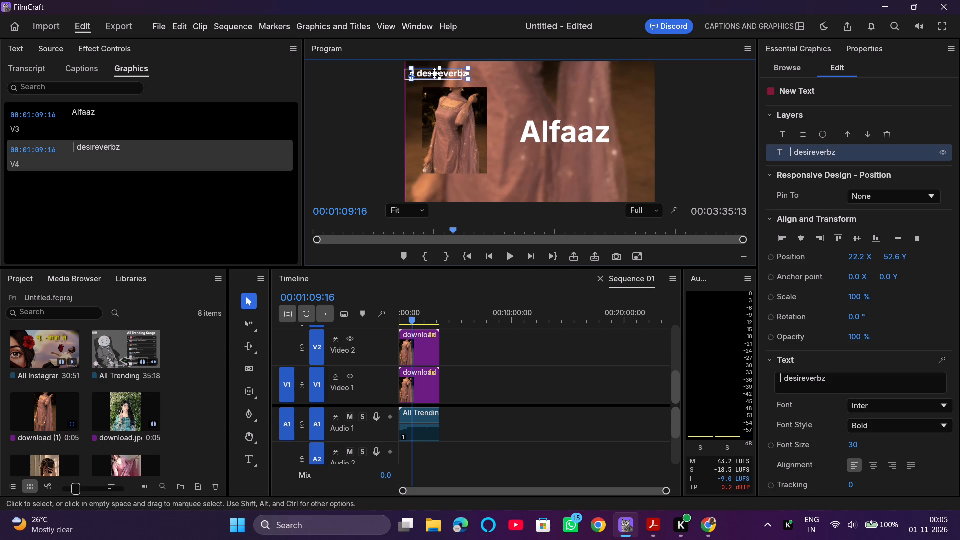
drag(434, 73, 431, 73)
click(346, 128)
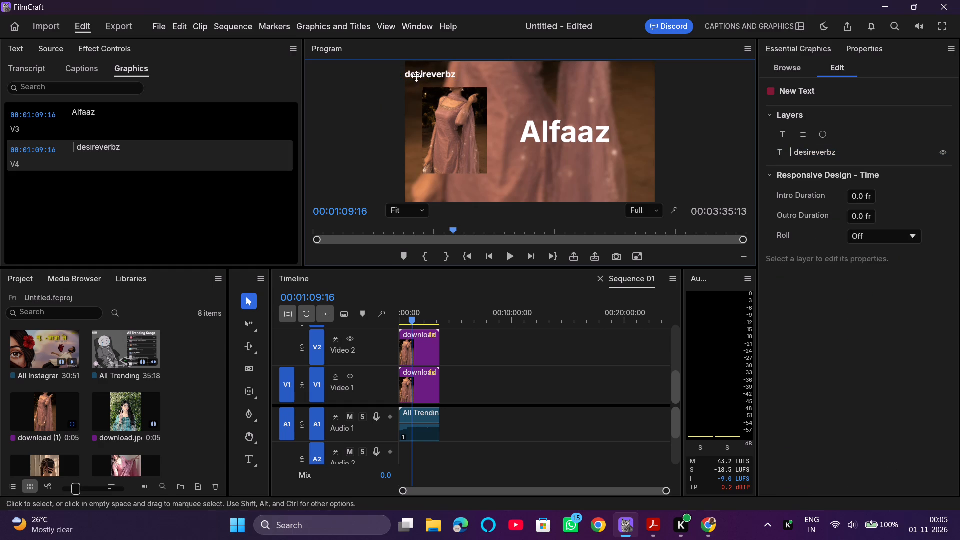
drag(416, 76, 423, 77)
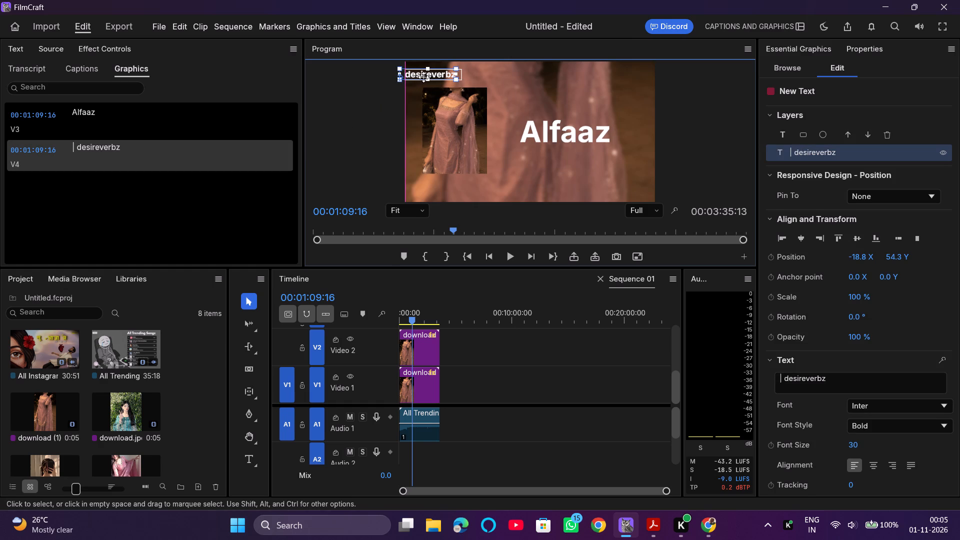
drag(423, 77, 426, 77)
click(374, 119)
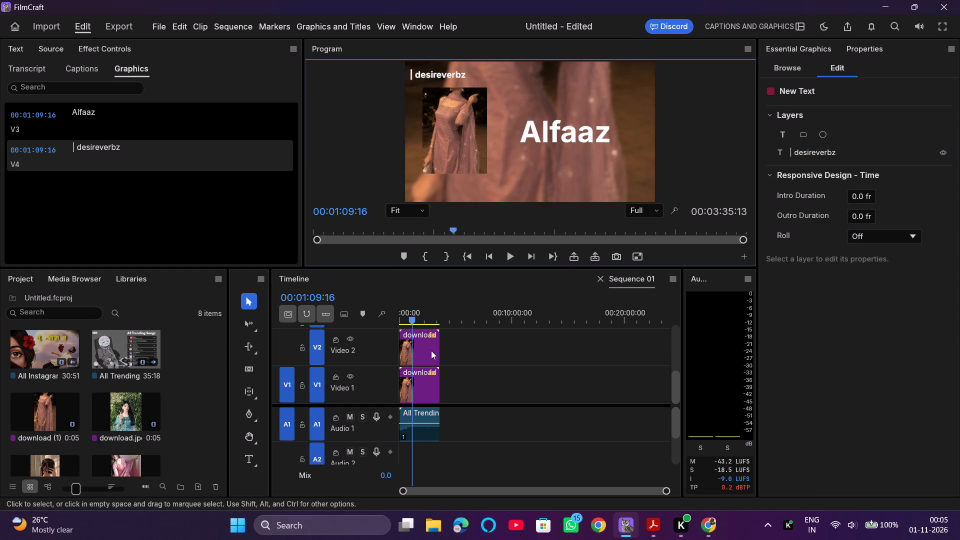
Add the "All Instagram Trending Songs 2026" clip to Video 1 and Audio 1, a short gap after the existing clips.
drag(412, 319, 427, 315)
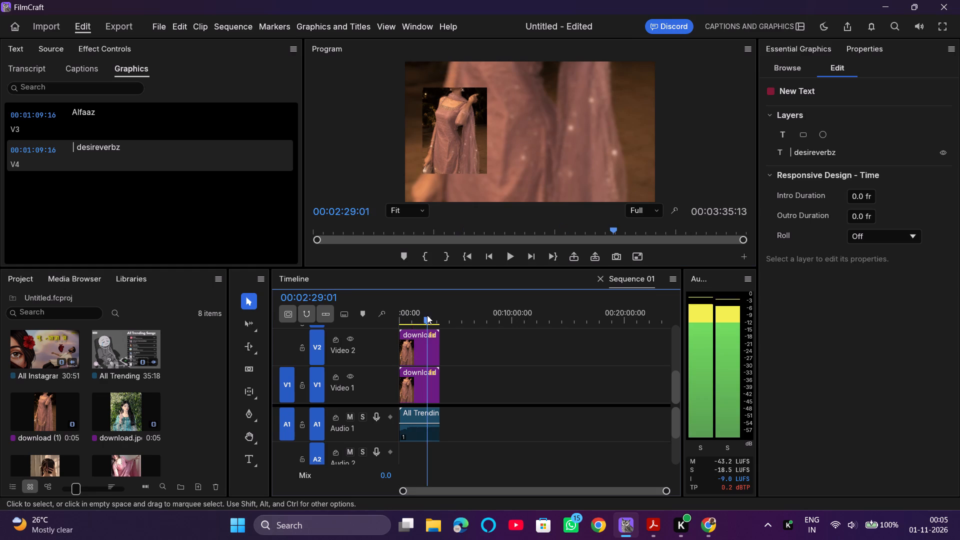
drag(427, 315, 426, 315)
drag(48, 353, 372, 395)
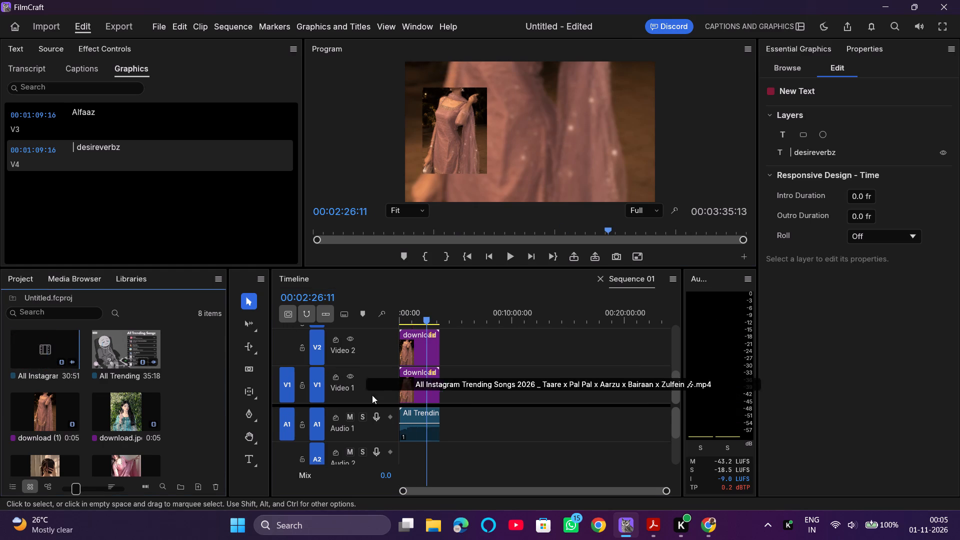
drag(372, 395, 450, 428)
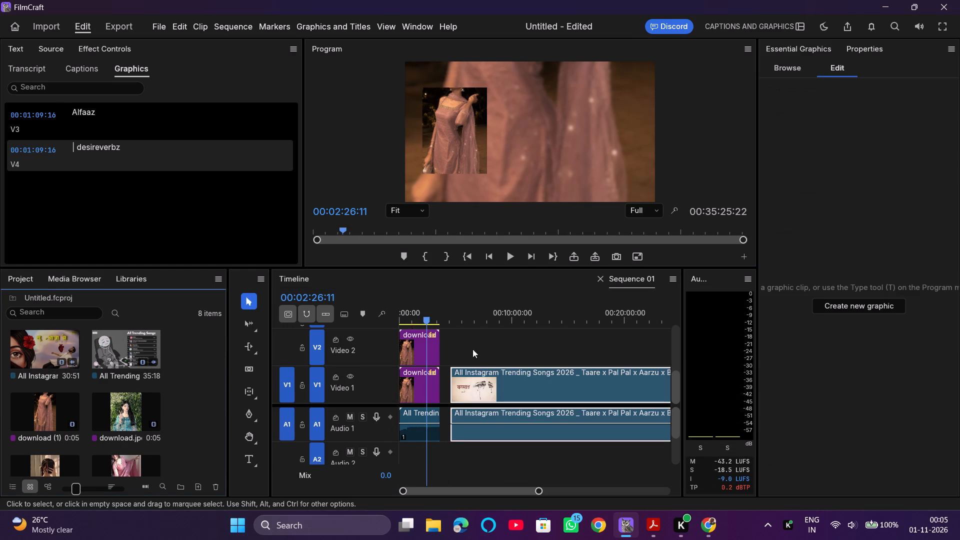
Audition the added "All Instagram Trending Songs 2026" clip and split its video and audio at 00:07:34:02.
drag(449, 318, 509, 318)
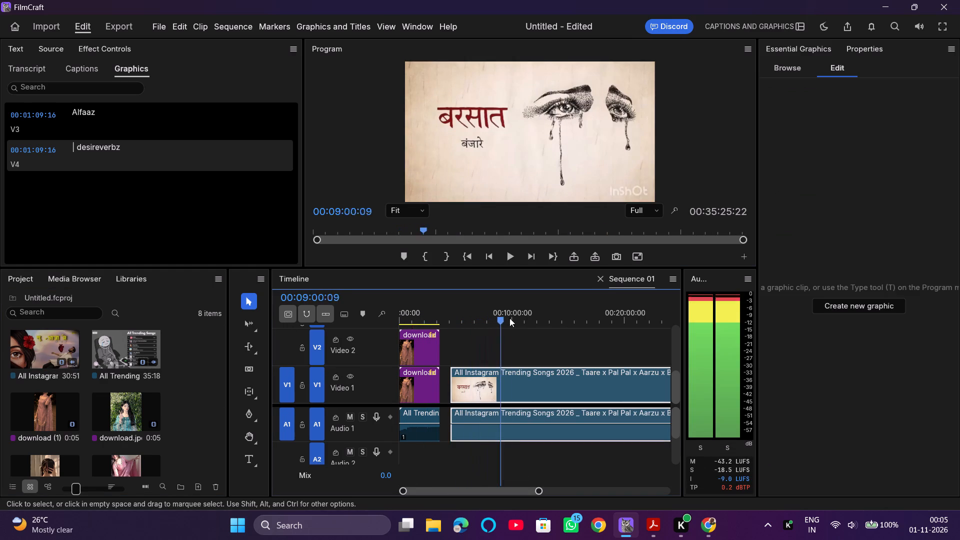
drag(509, 318, 515, 318)
click(502, 318)
click(497, 318)
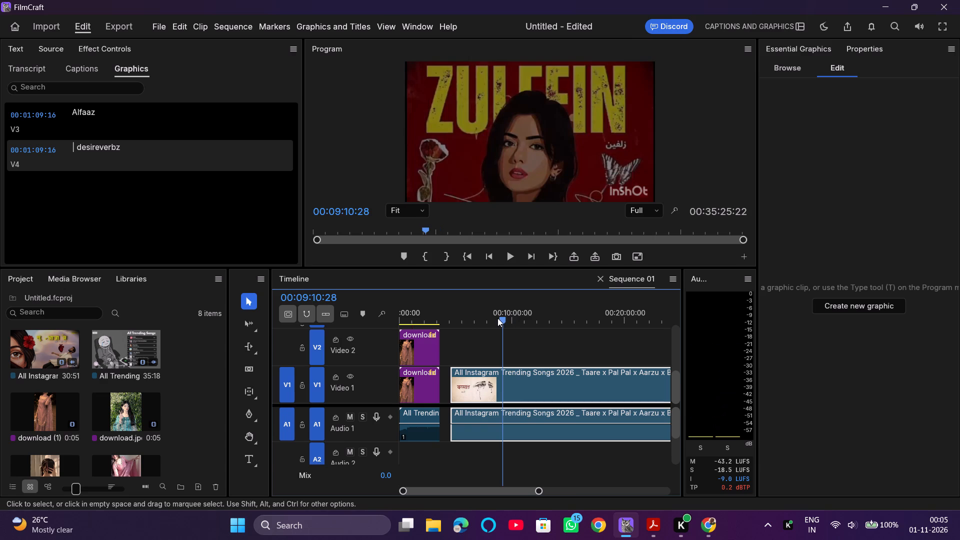
key(space)
click(492, 319)
key(space)
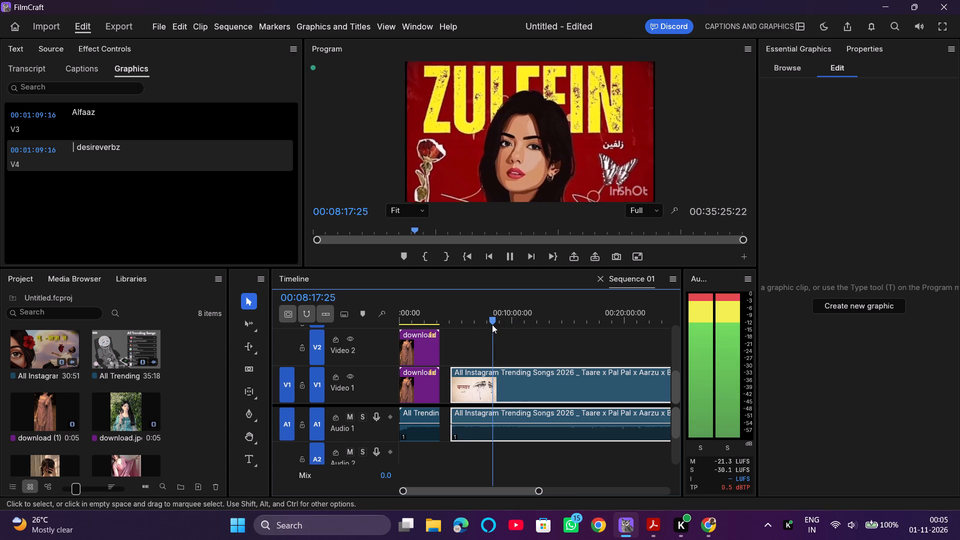
click(486, 319)
key(space)
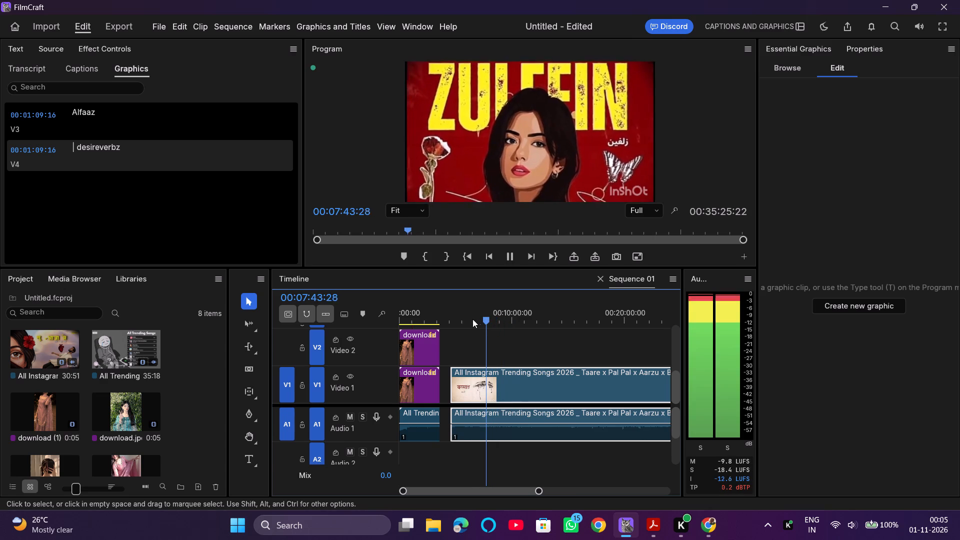
click(479, 319)
key(space)
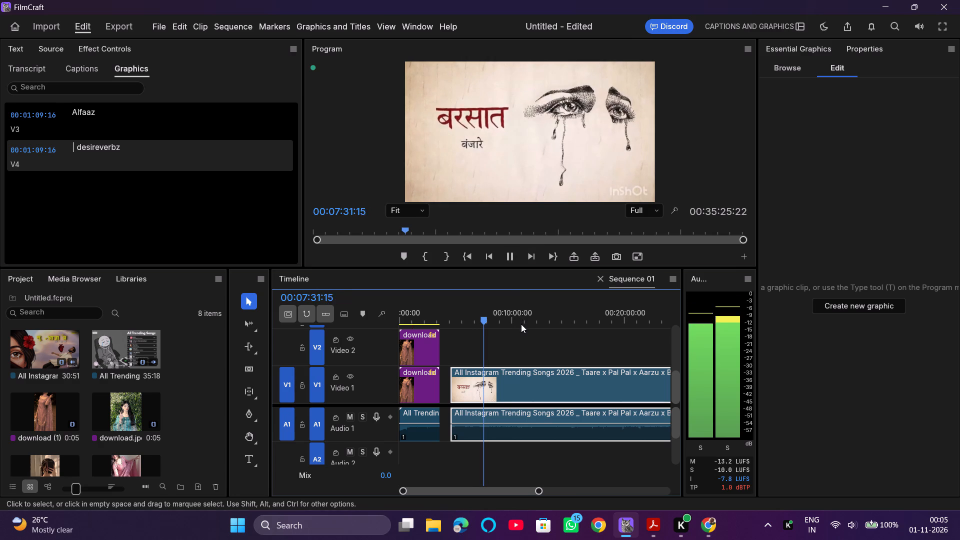
key(space)
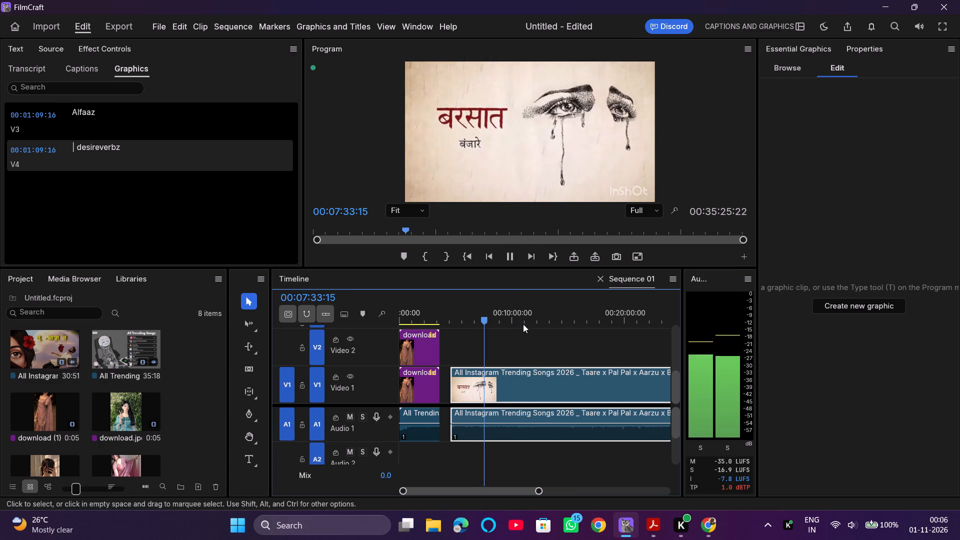
key(space)
key(space)
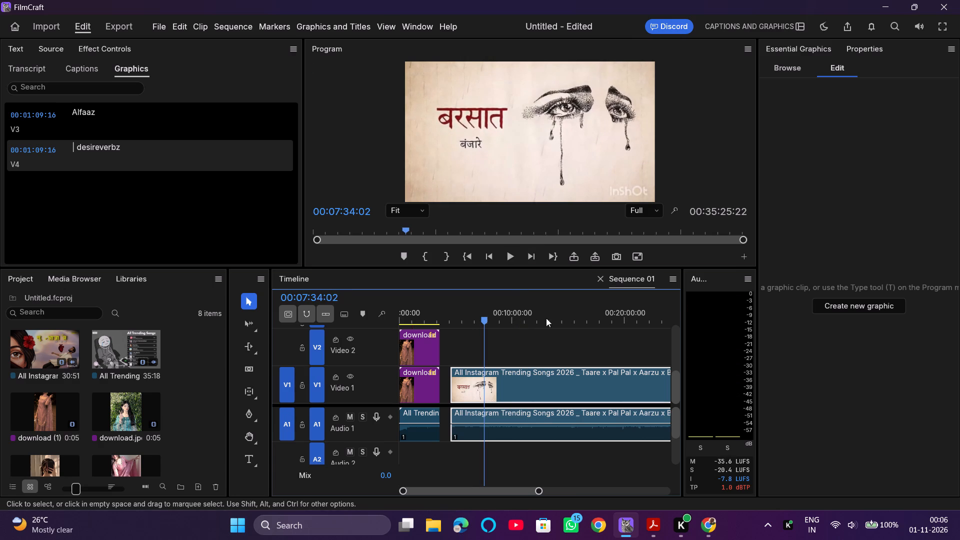
click(244, 368)
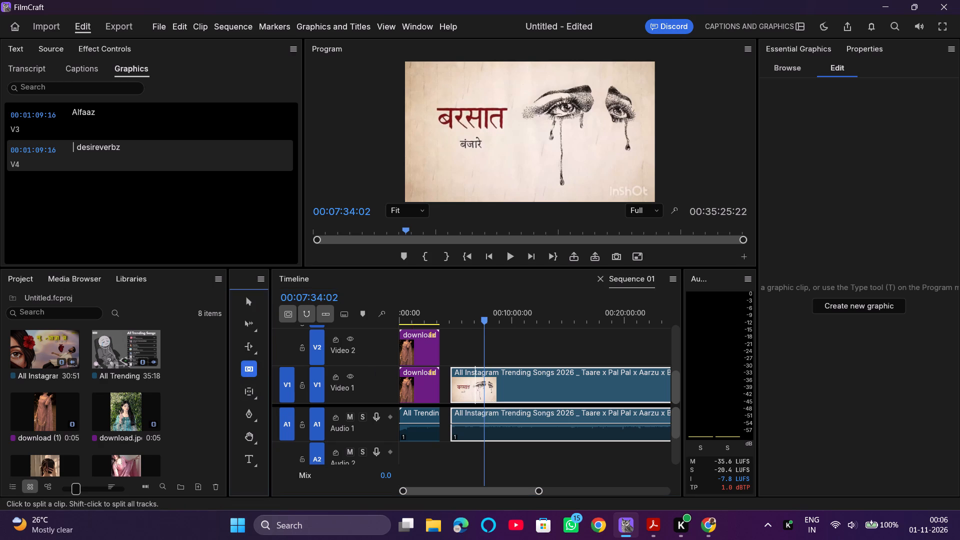
click(486, 382)
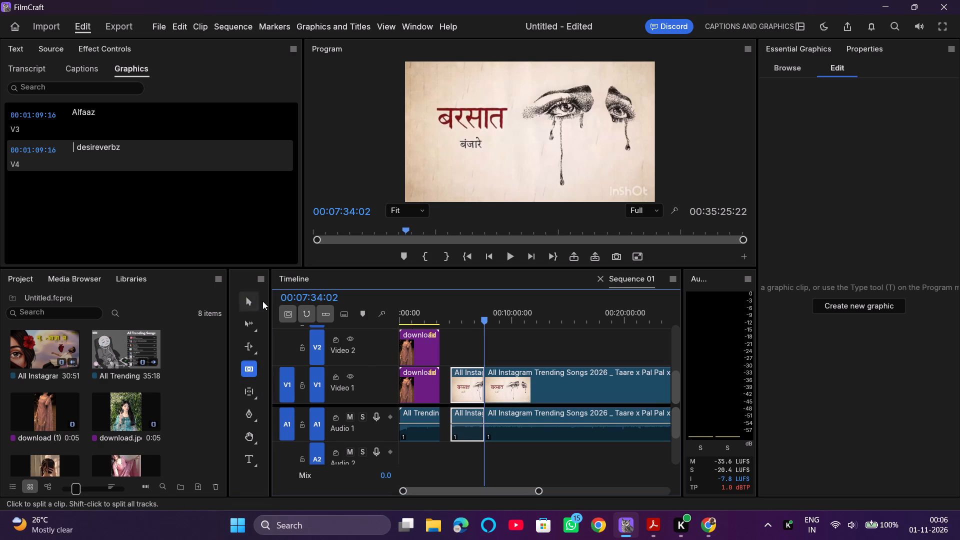
click(247, 299)
Listen further through the second part of the split songs clip, playing it from 00:14:01:02.
key(space)
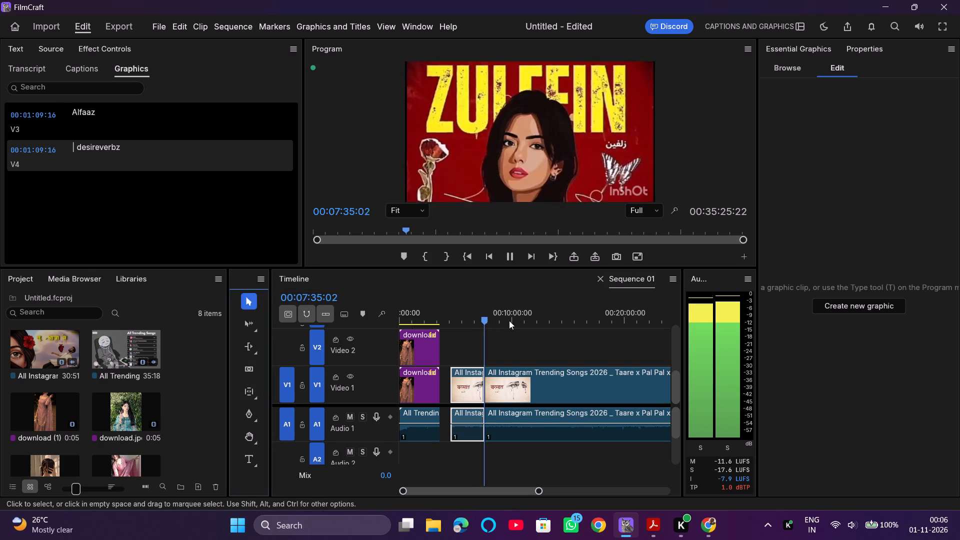
click(526, 313)
click(539, 318)
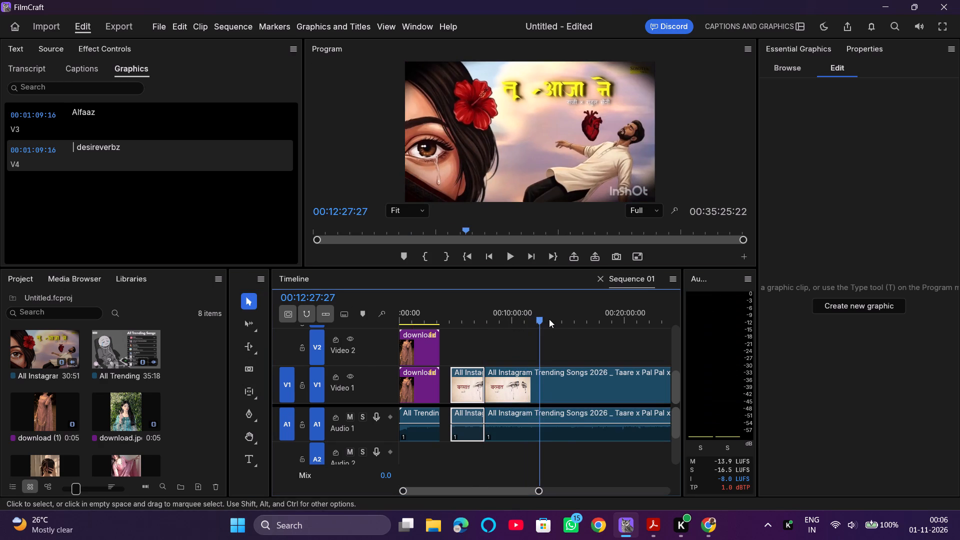
click(562, 320)
click(557, 319)
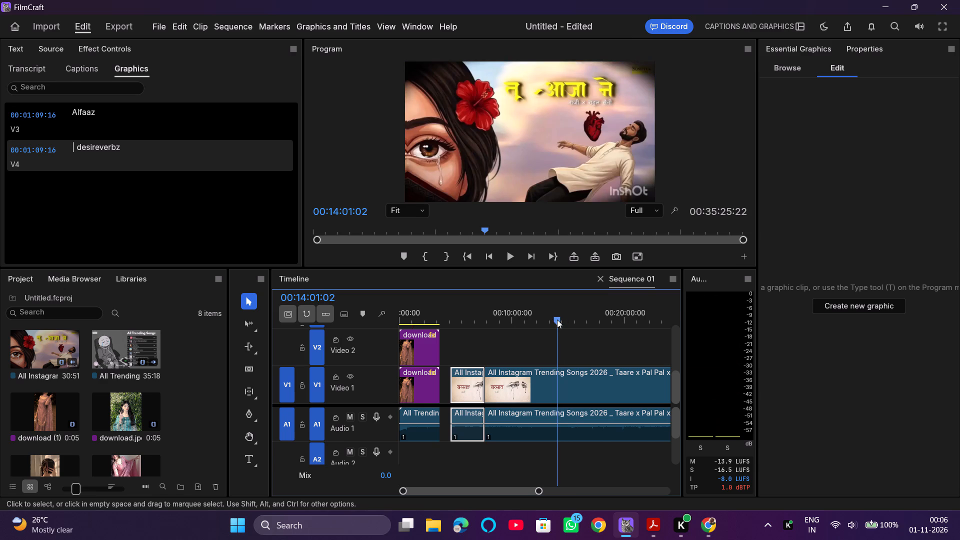
key(space)
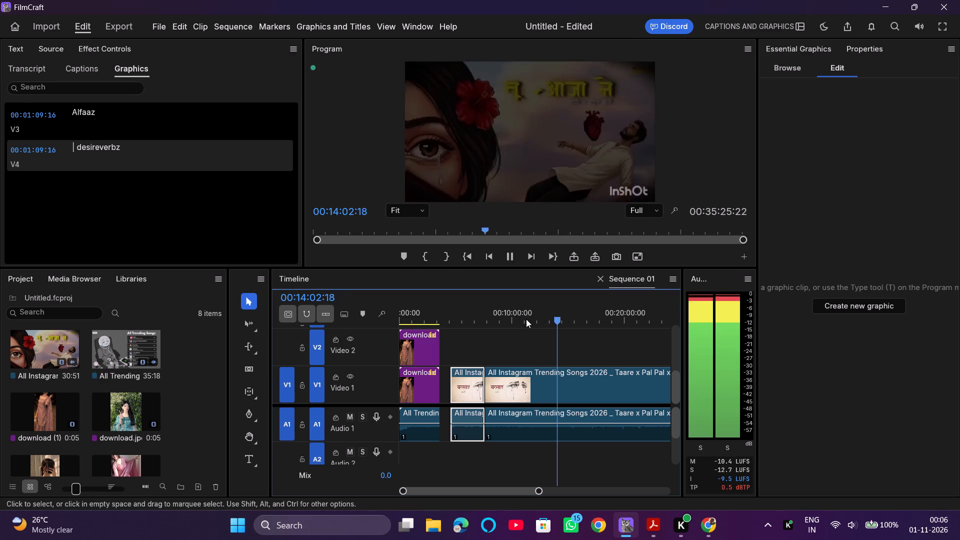
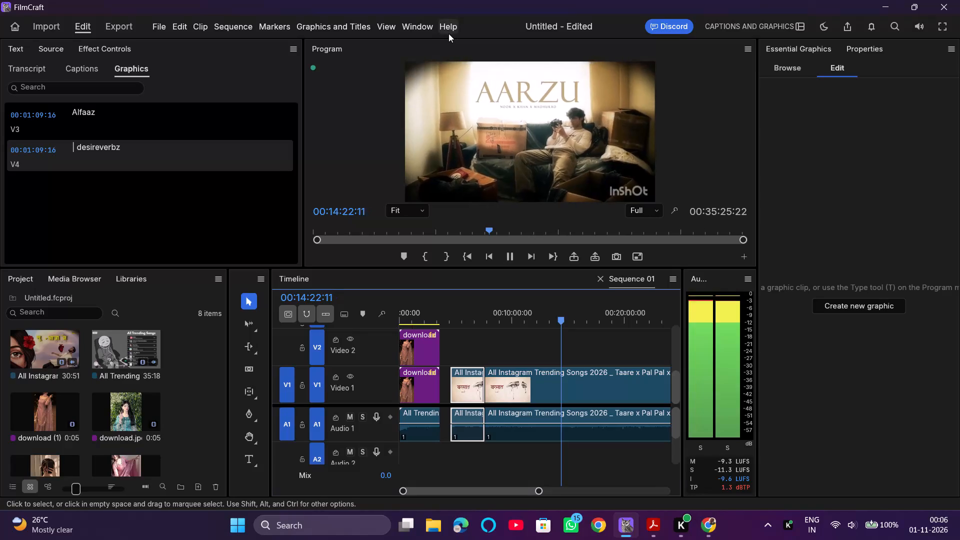
Audition the songs clip between about 00:13:49 and 00:14:23 to locate where the Aarzu song begins.
key(space)
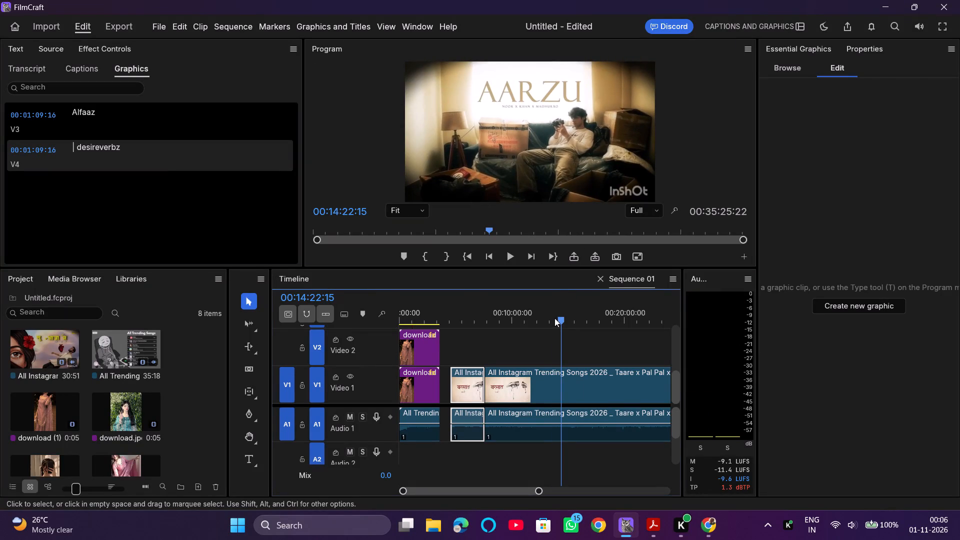
click(554, 318)
key(space)
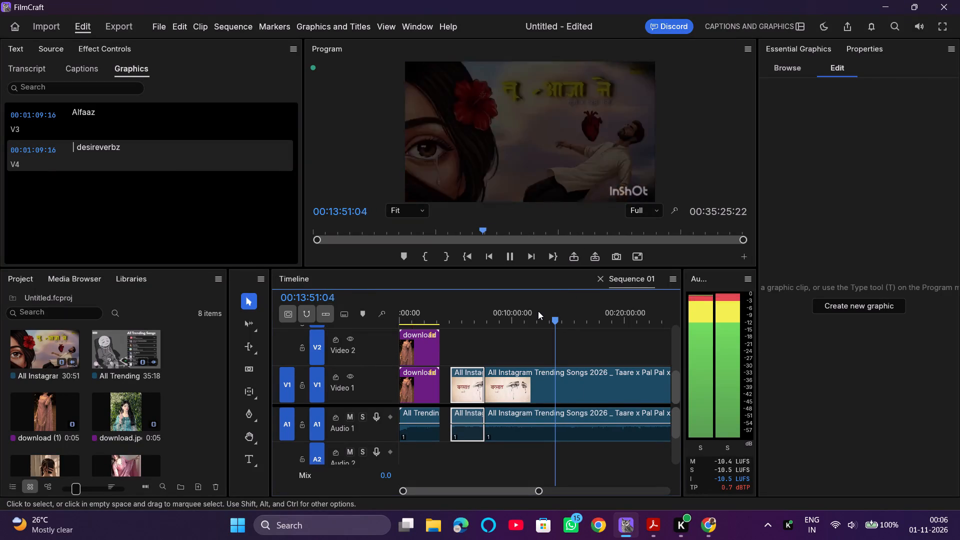
drag(536, 493, 550, 492)
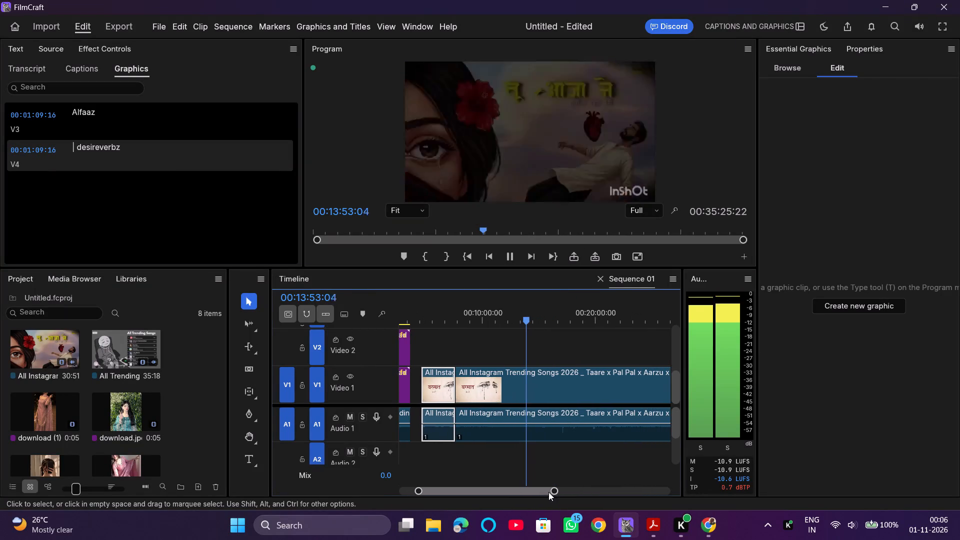
drag(555, 491, 493, 503)
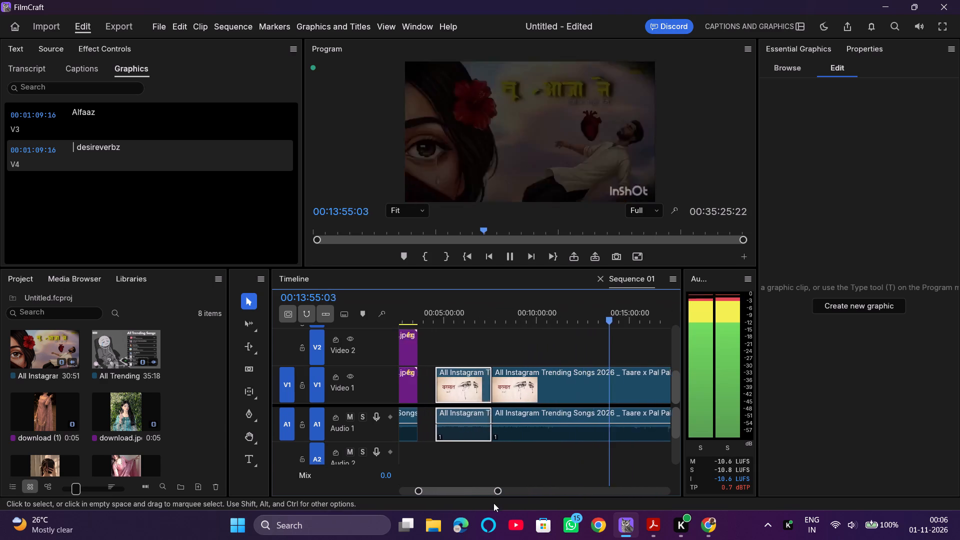
drag(493, 503, 486, 503)
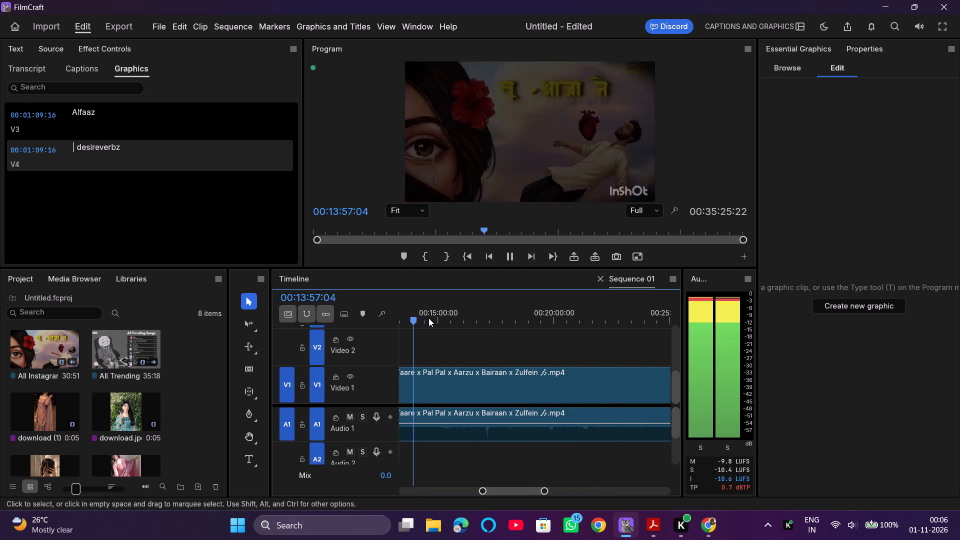
click(423, 319)
key(space)
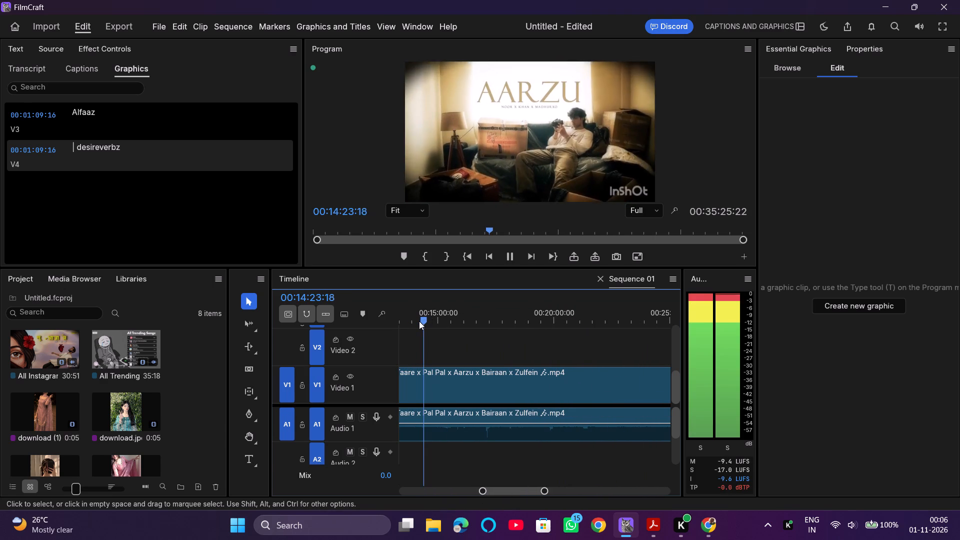
key(space)
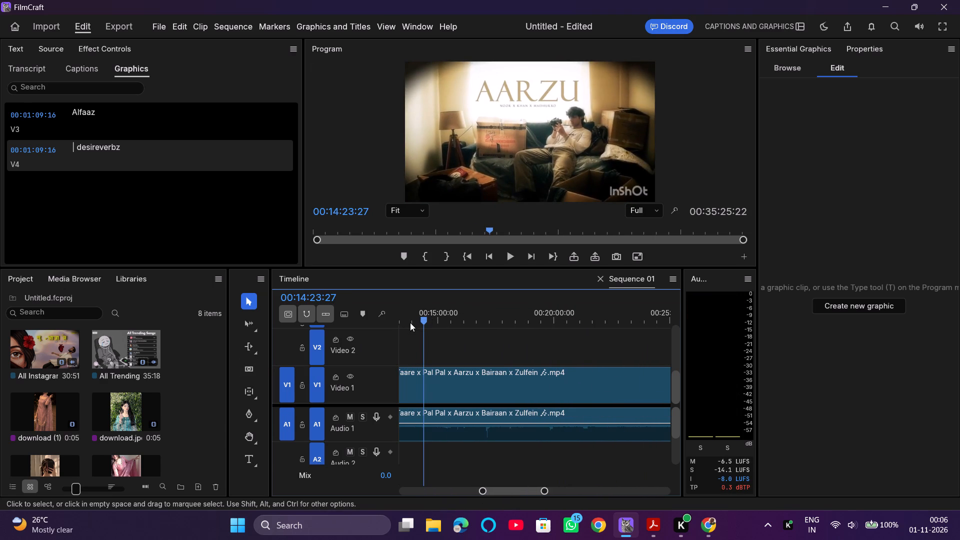
click(410, 322)
key(space)
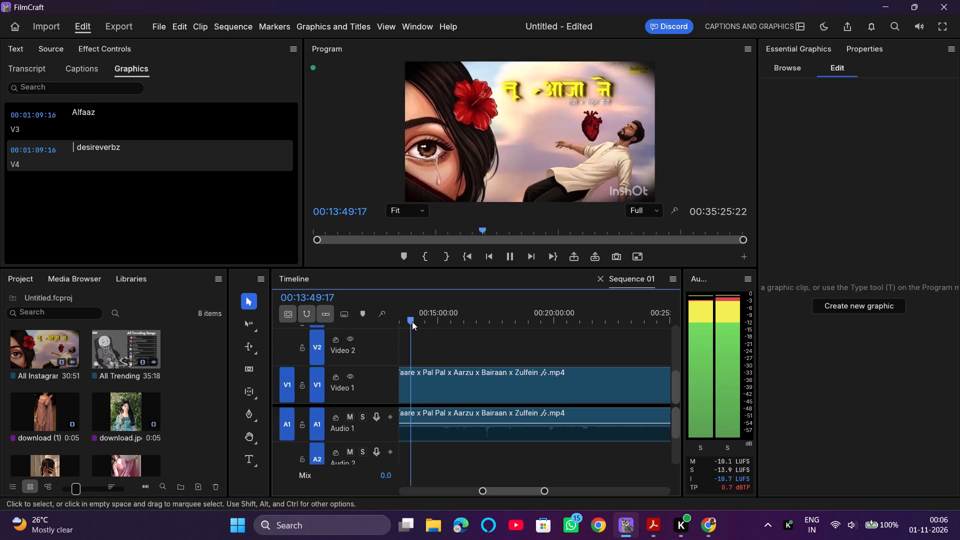
click(412, 321)
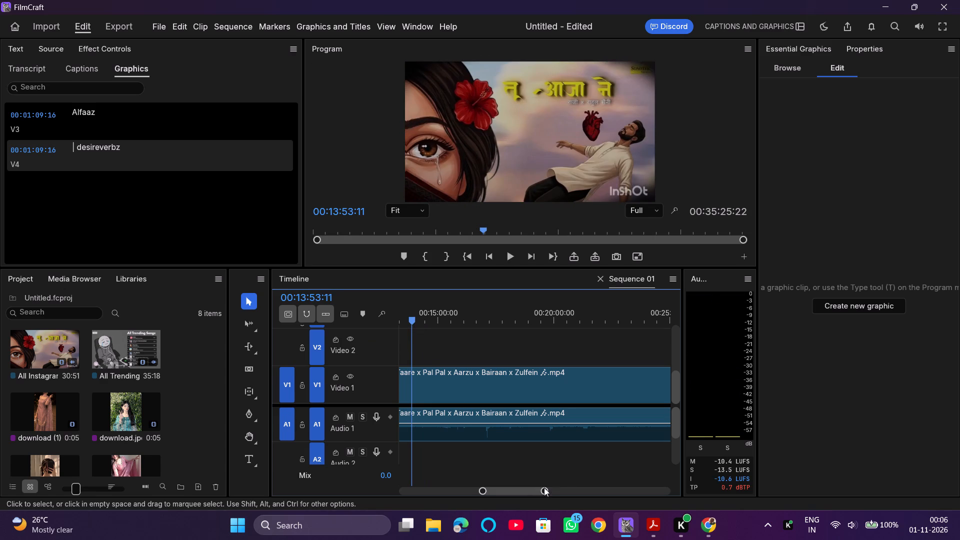
drag(547, 489, 618, 488)
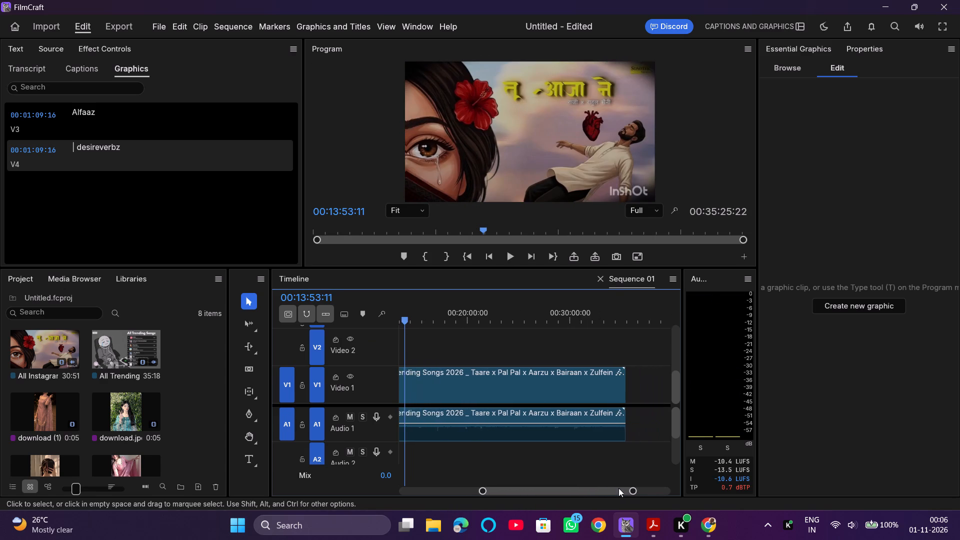
drag(618, 488, 486, 491)
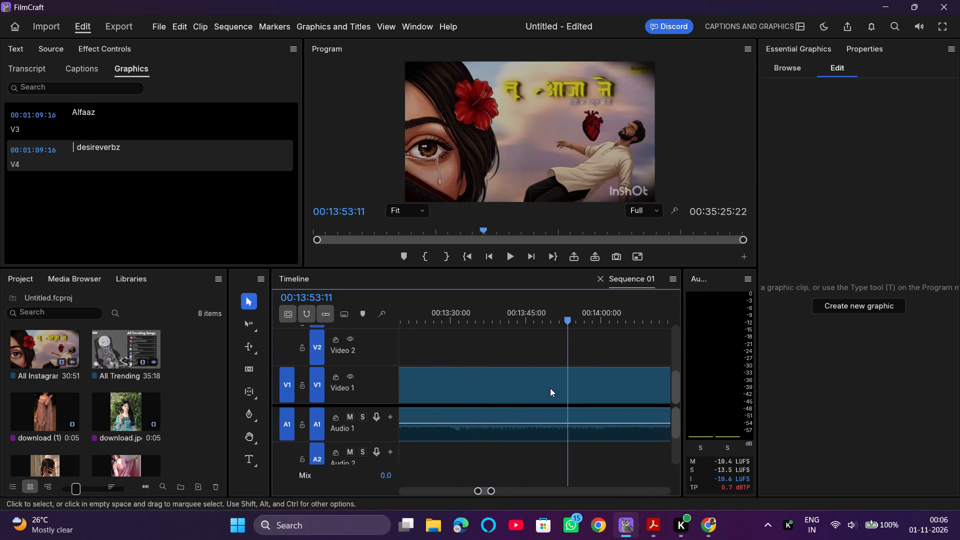
Play and scrub the songs clip from about 00:13:56 to 00:14:07, checking for the end of the song before Aarzu.
click(578, 321)
key(space)
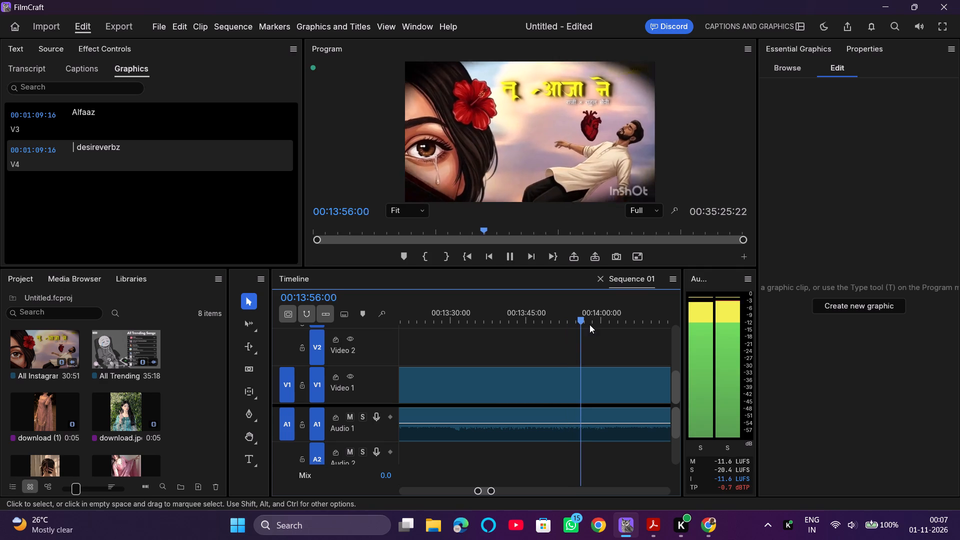
click(592, 321)
click(598, 323)
click(603, 324)
click(609, 324)
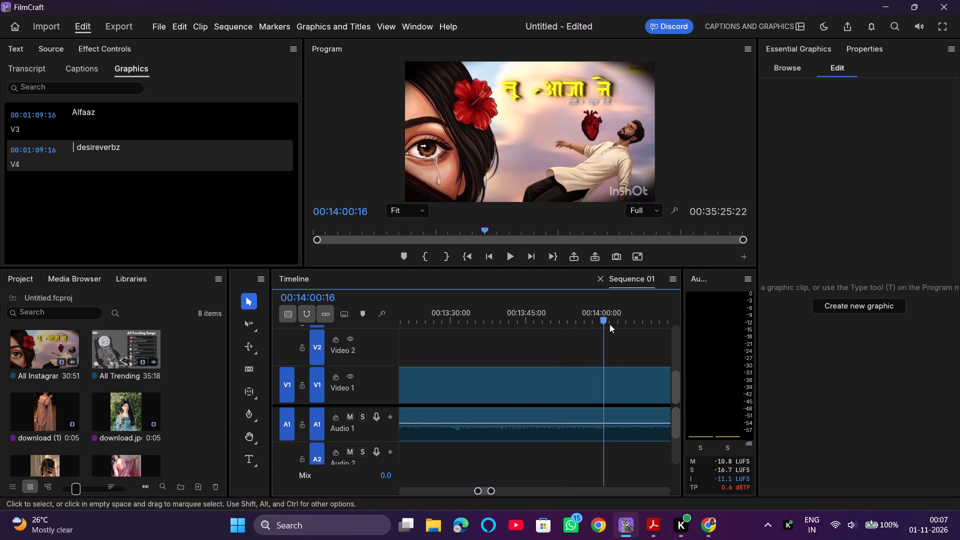
click(617, 324)
click(622, 324)
click(632, 324)
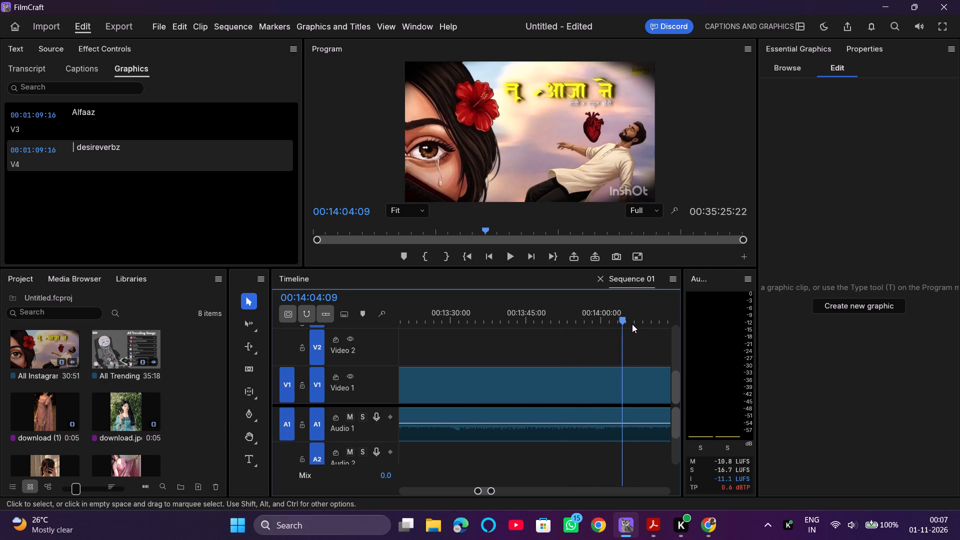
click(639, 323)
scroll(635, 325, up, 2)
scroll(635, 325, down, 4)
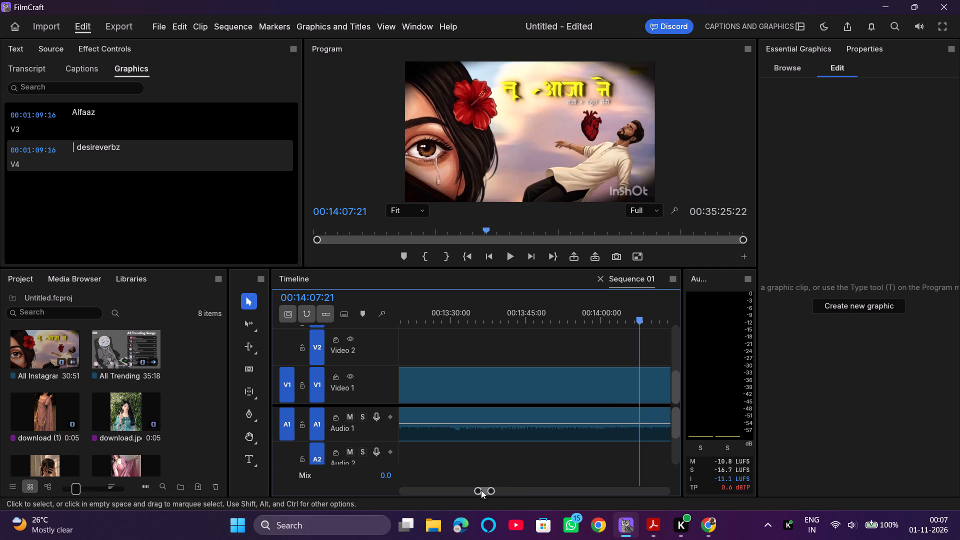
drag(481, 490, 485, 485)
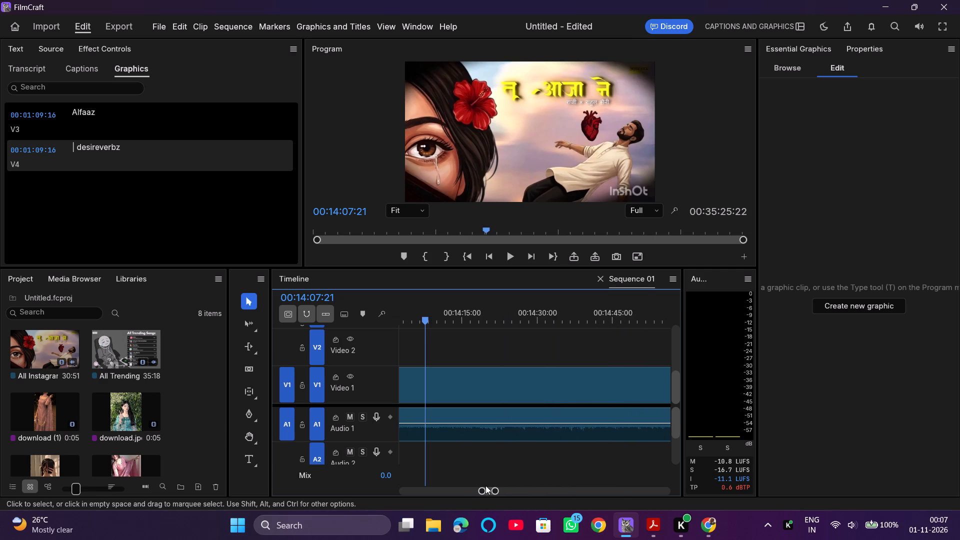
drag(485, 485, 482, 485)
Find the start of the Aarzu song by ear and split the songs clip's video and audio at 00:14:21:27.
click(579, 326)
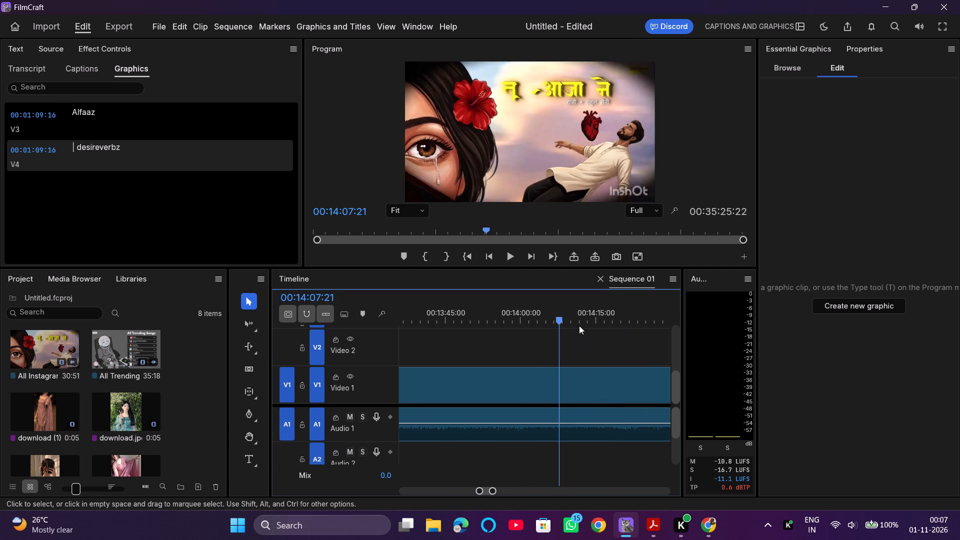
click(581, 324)
key(space)
click(598, 318)
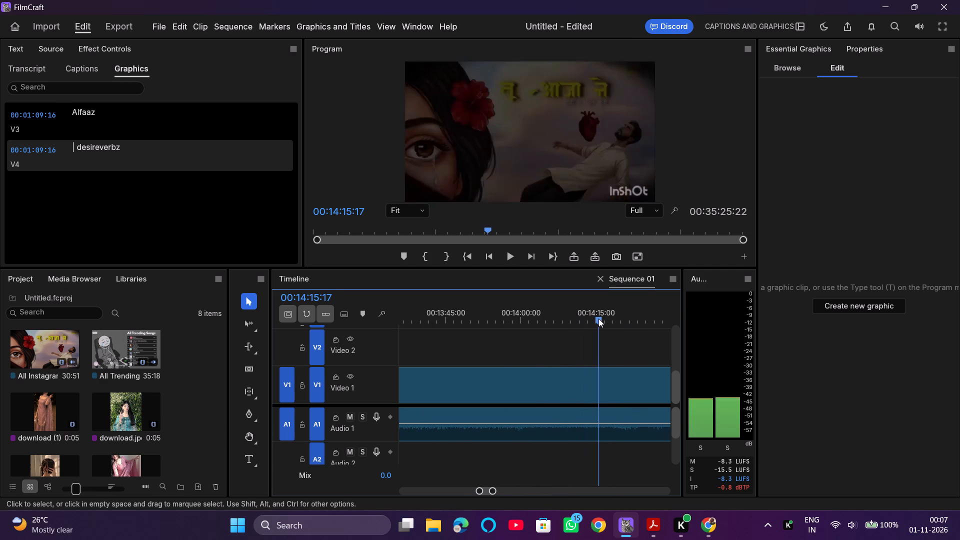
key(space)
click(616, 318)
click(630, 319)
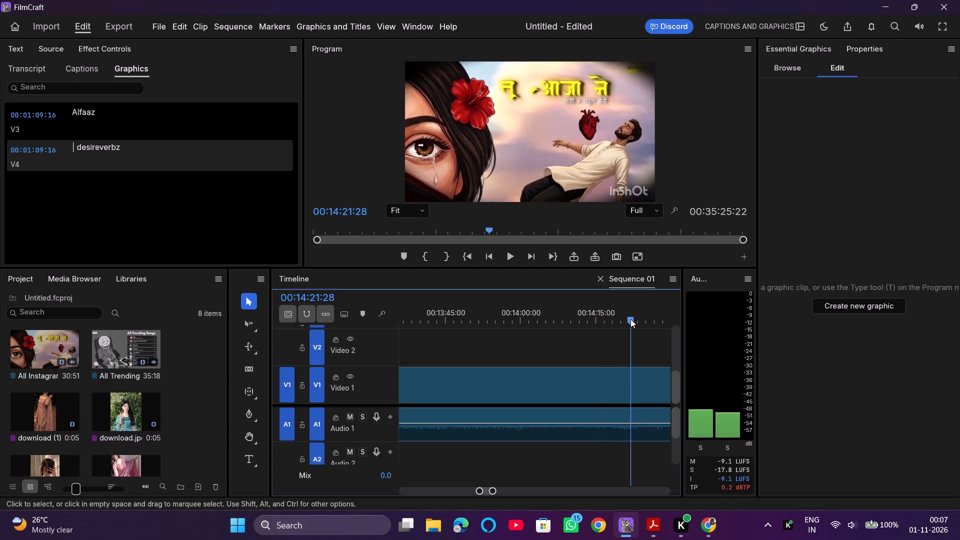
click(636, 320)
click(612, 317)
key(space)
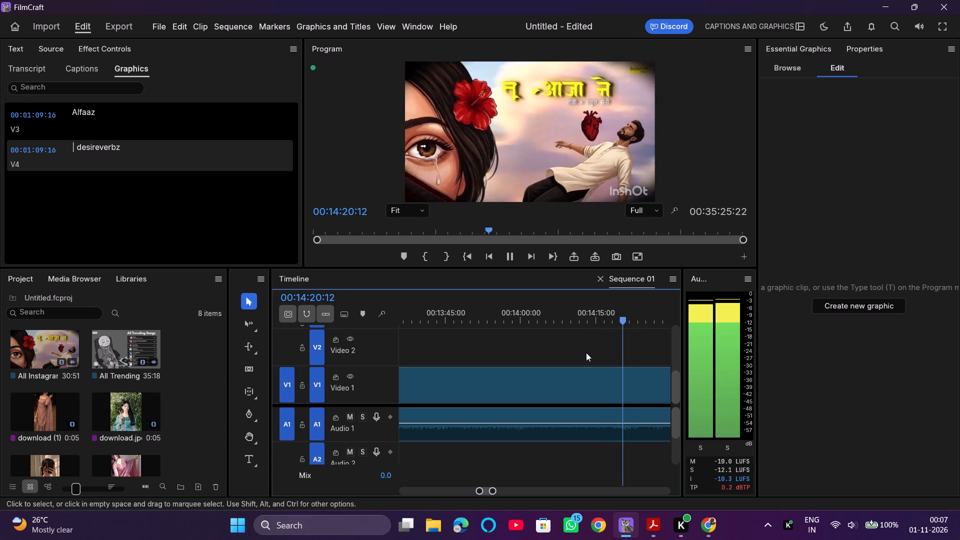
key(space)
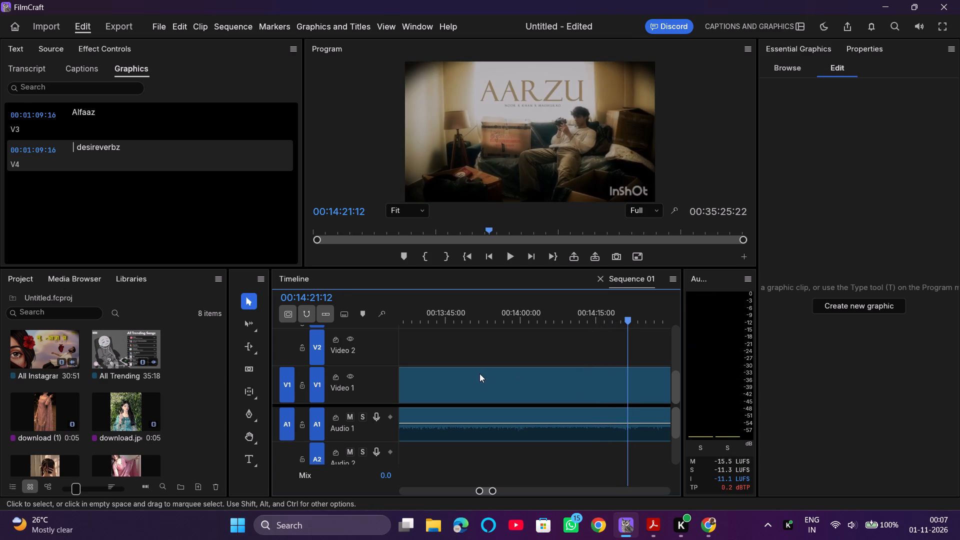
key(space)
key(space)
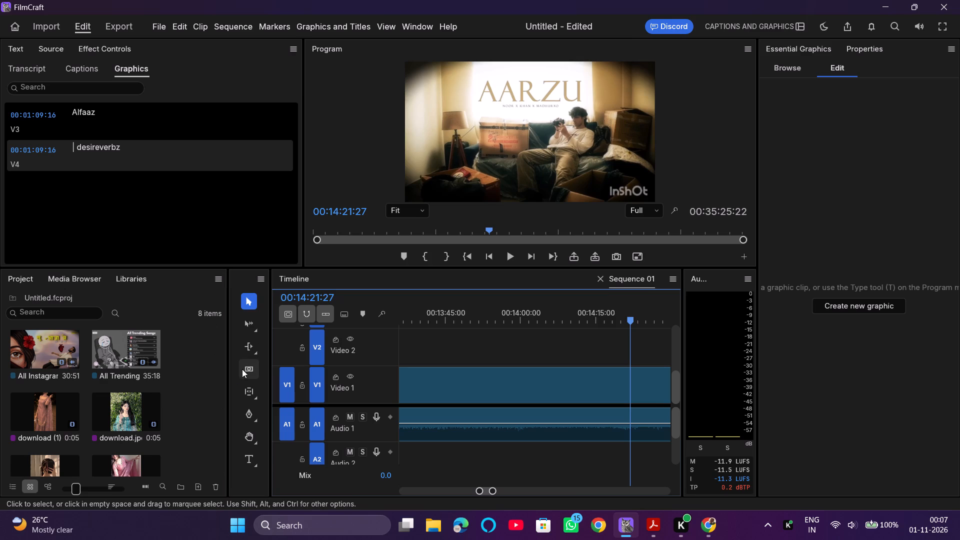
click(242, 369)
click(629, 376)
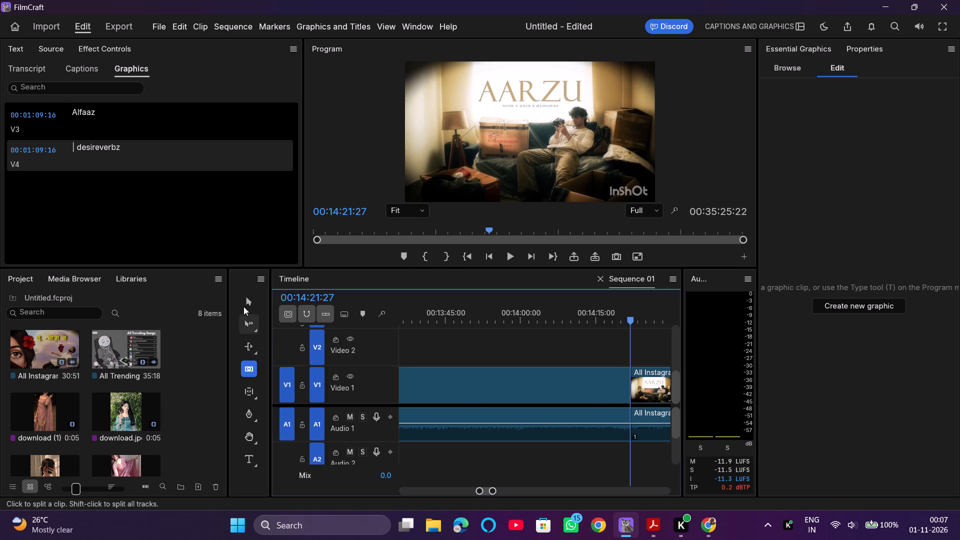
click(249, 298)
Delete the video and audio of the songs clip section that ends at the 00:14:21:27 cut.
drag(546, 454, 538, 369)
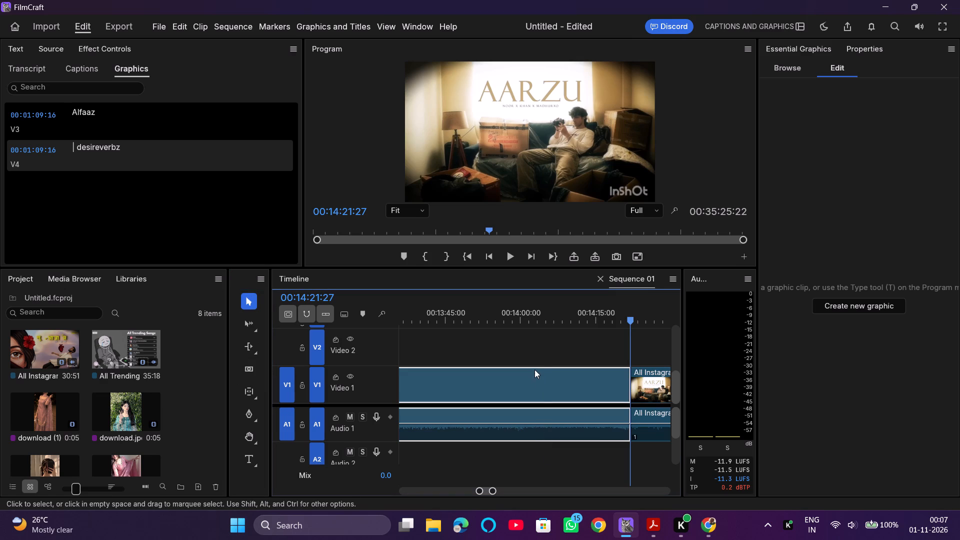
key(Delete)
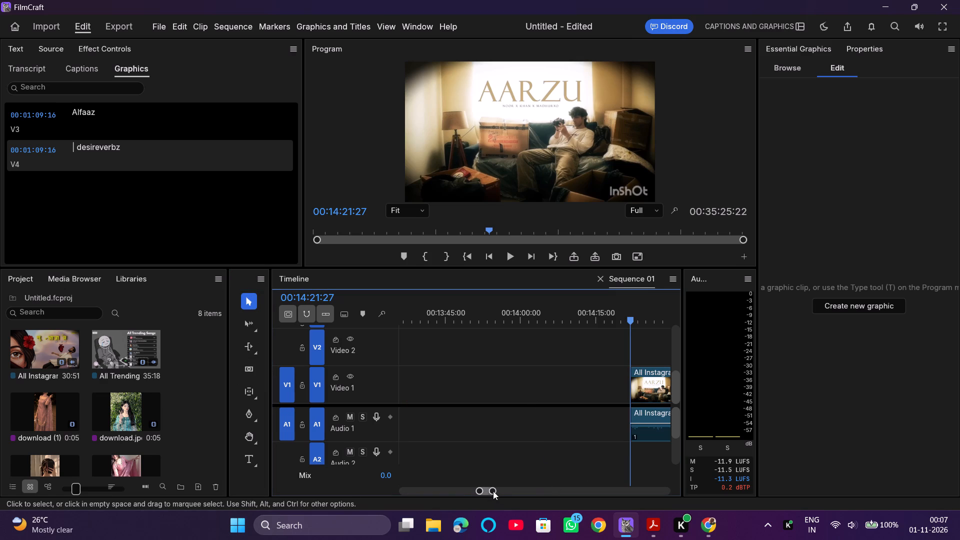
Find the end of the Aarzu song and split the songs clip's video and audio at 00:17:07:14.
drag(491, 490, 538, 484)
key(space)
click(439, 318)
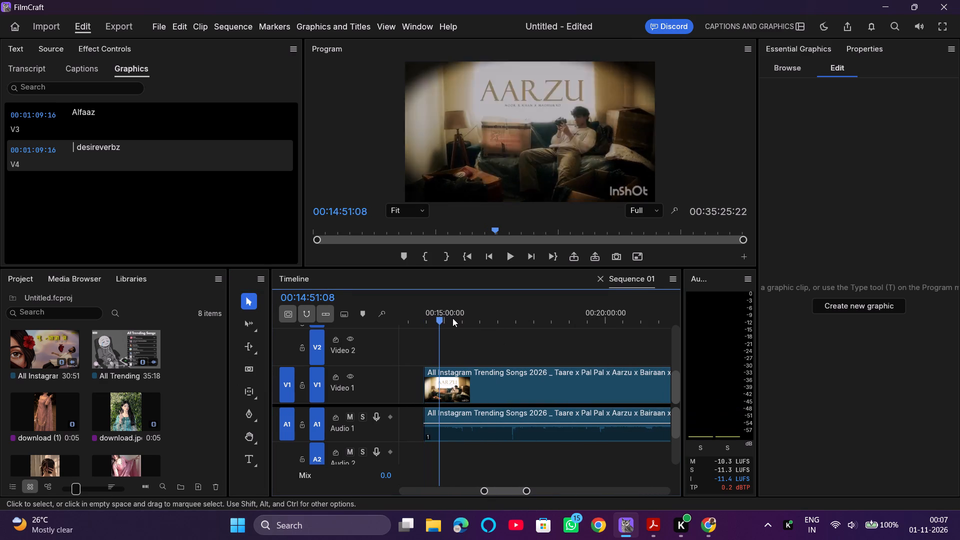
click(452, 318)
click(469, 318)
click(475, 318)
click(490, 321)
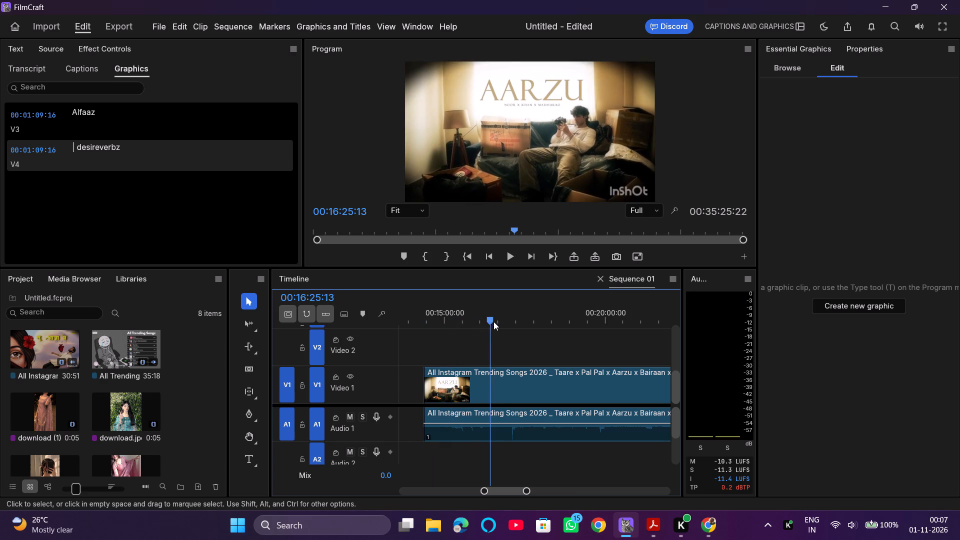
click(502, 322)
click(502, 322)
click(514, 320)
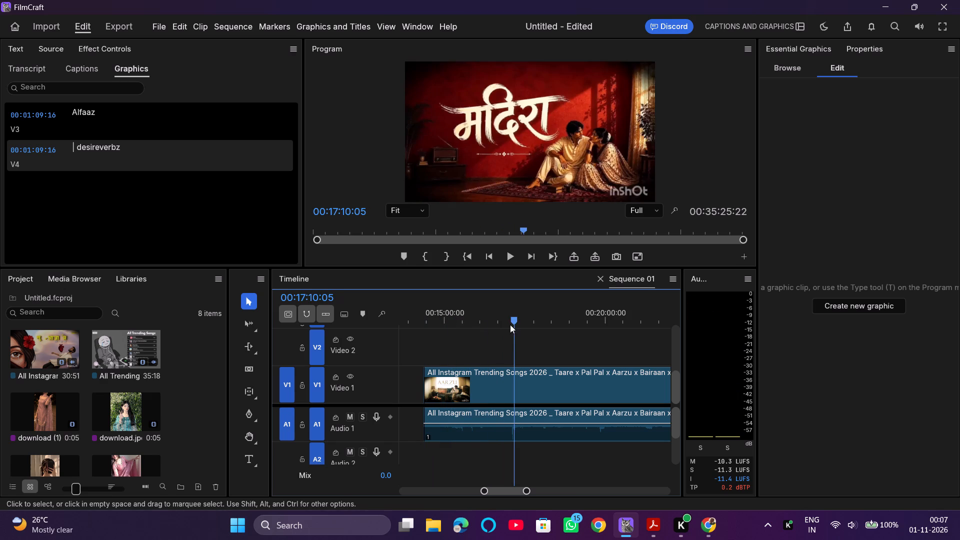
click(503, 325)
click(507, 320)
key(space)
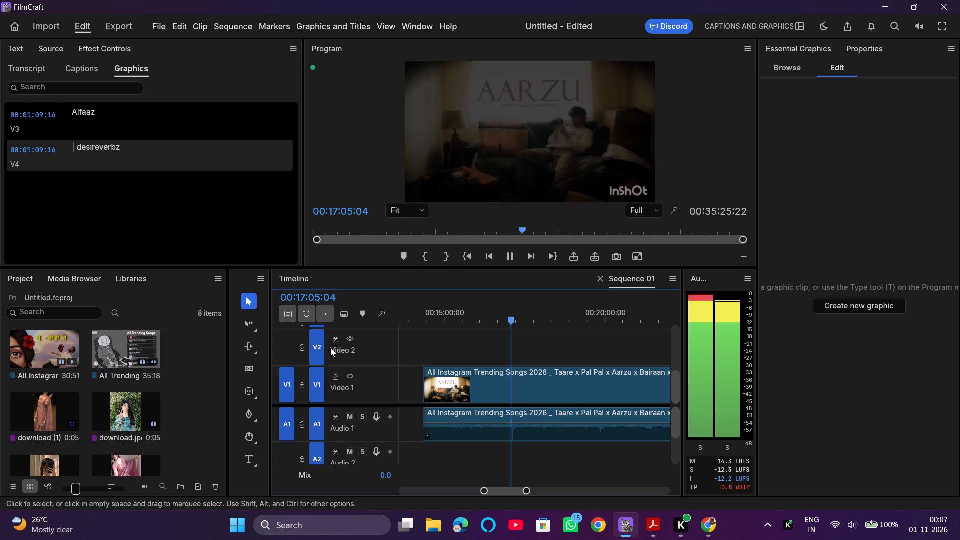
key(space)
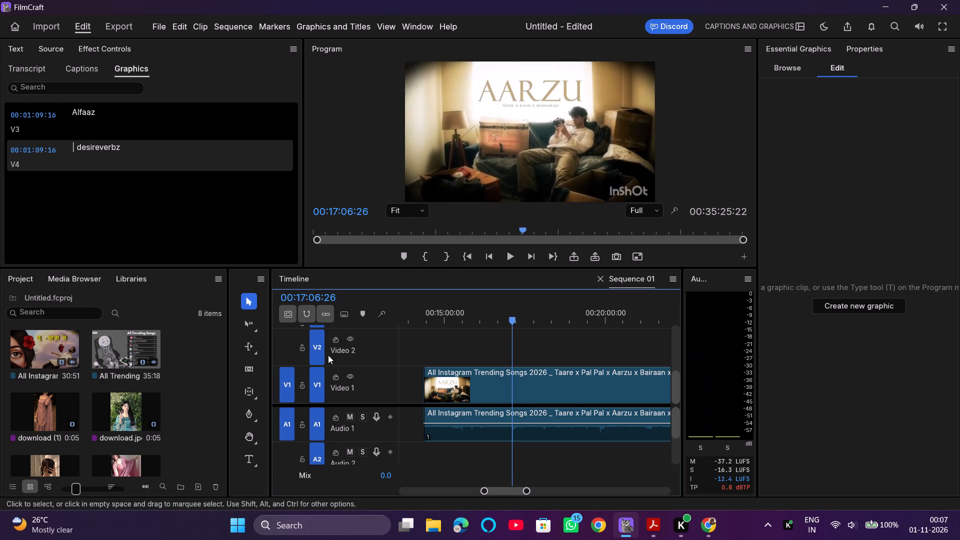
key(space)
key(space)
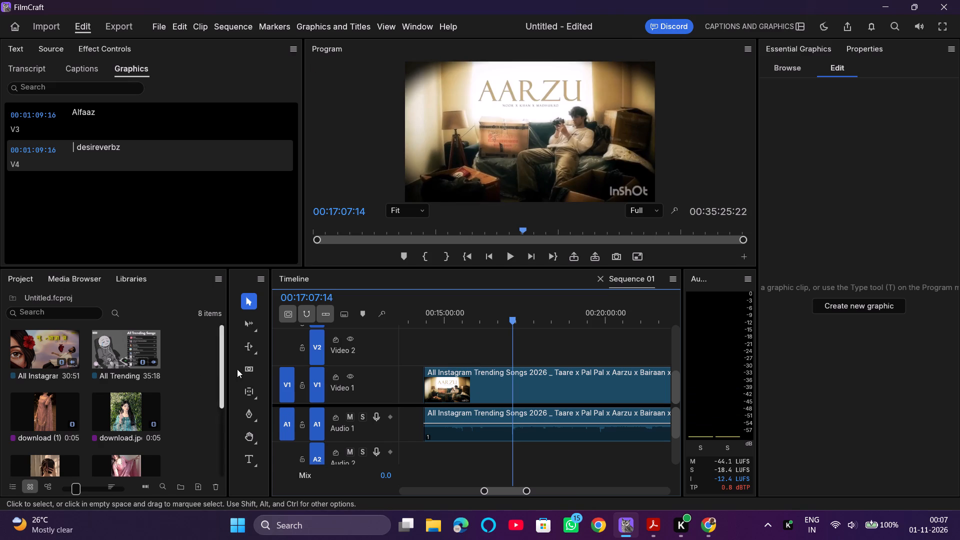
click(252, 368)
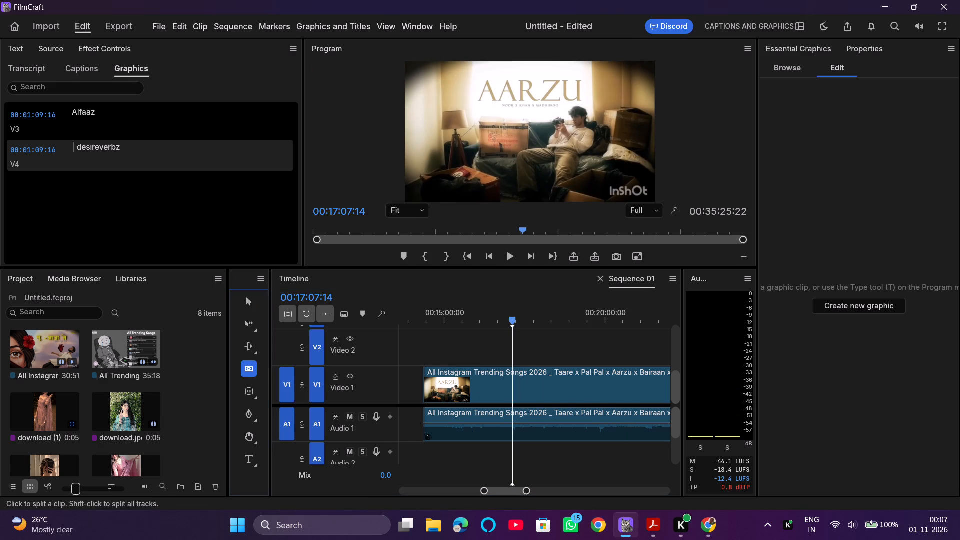
click(512, 394)
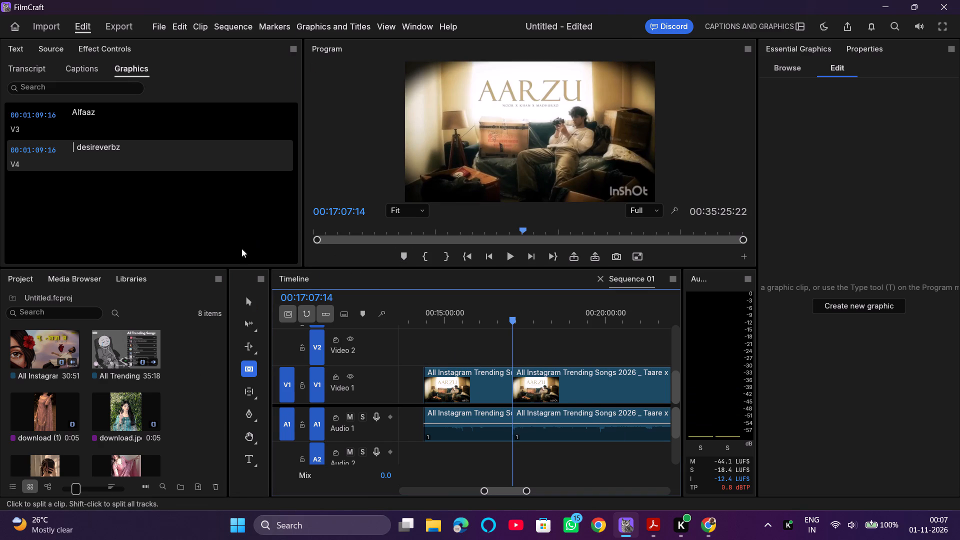
click(252, 303)
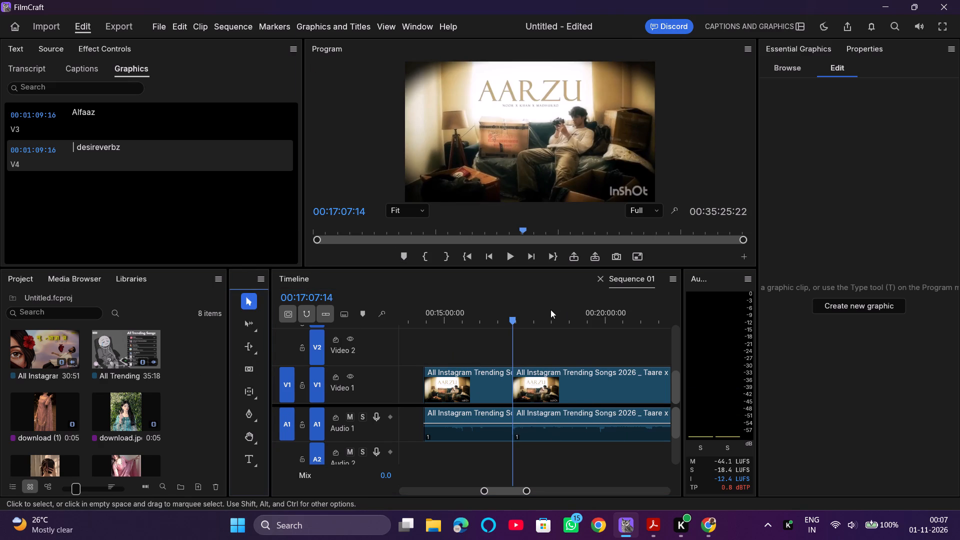
Find the start of the Pal Pal song and split the songs clip's video and audio at 00:33:19:21.
drag(575, 317, 549, 316)
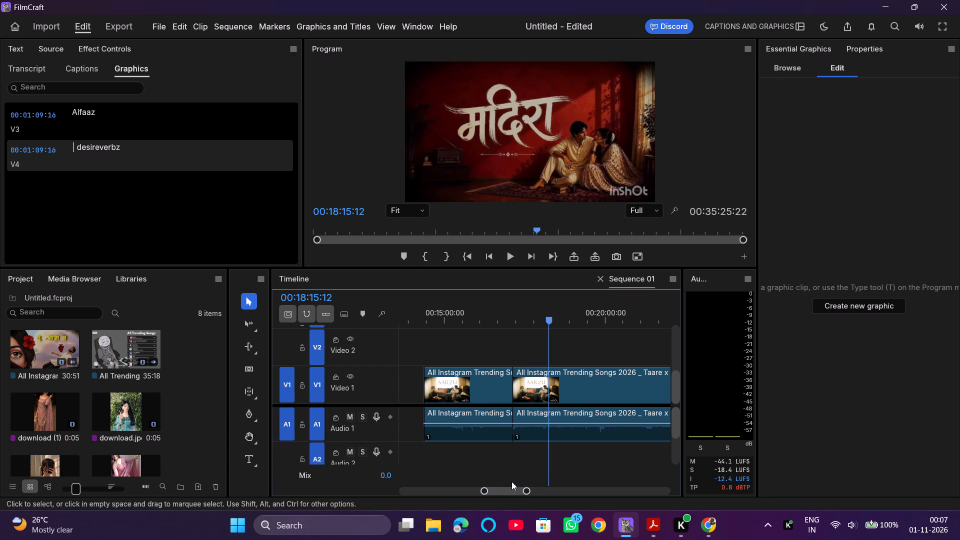
drag(506, 489, 574, 485)
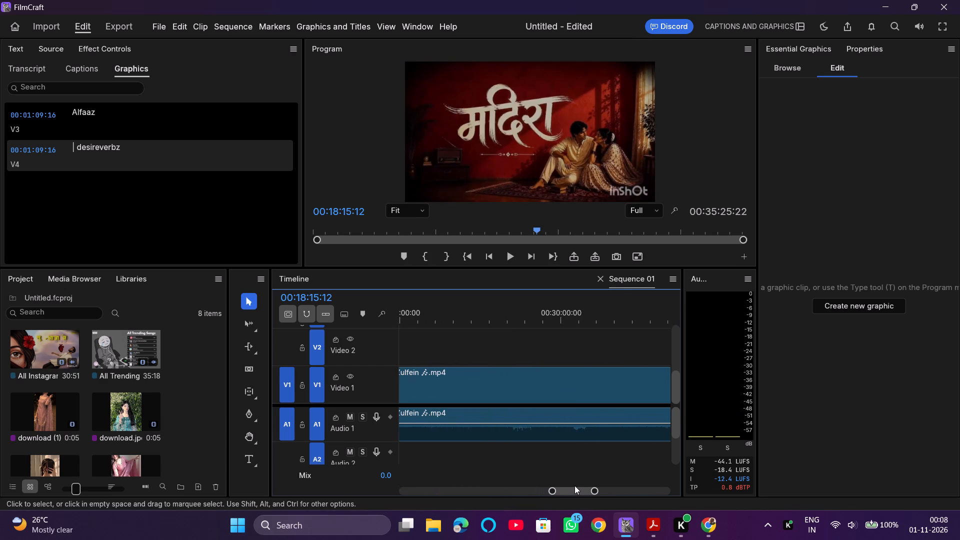
drag(574, 485, 575, 480)
click(549, 328)
click(561, 319)
click(592, 322)
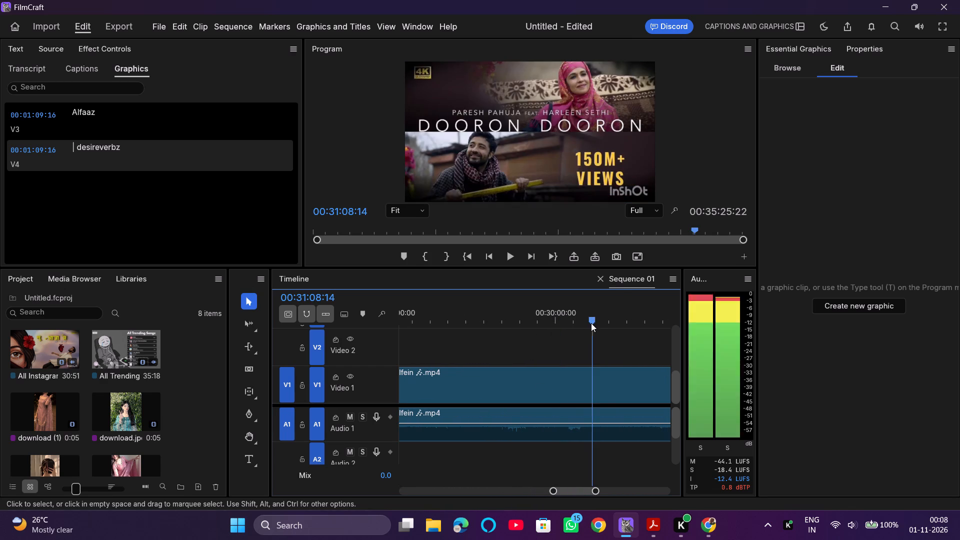
click(621, 324)
click(635, 319)
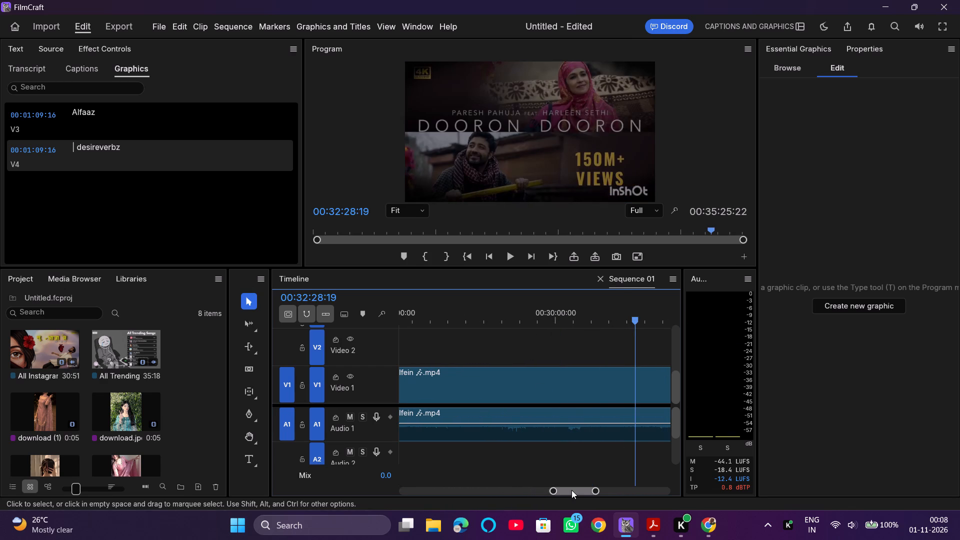
drag(571, 490, 590, 480)
click(530, 322)
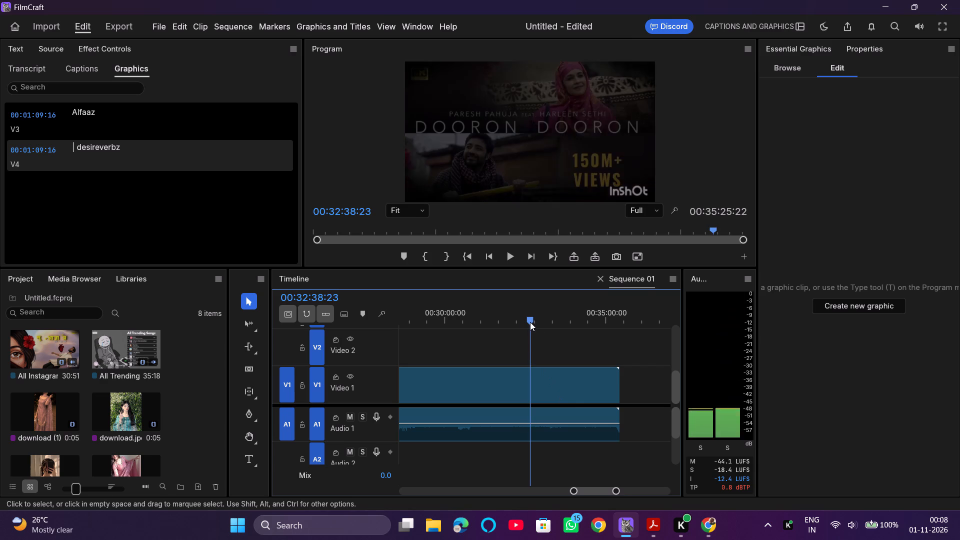
key(space)
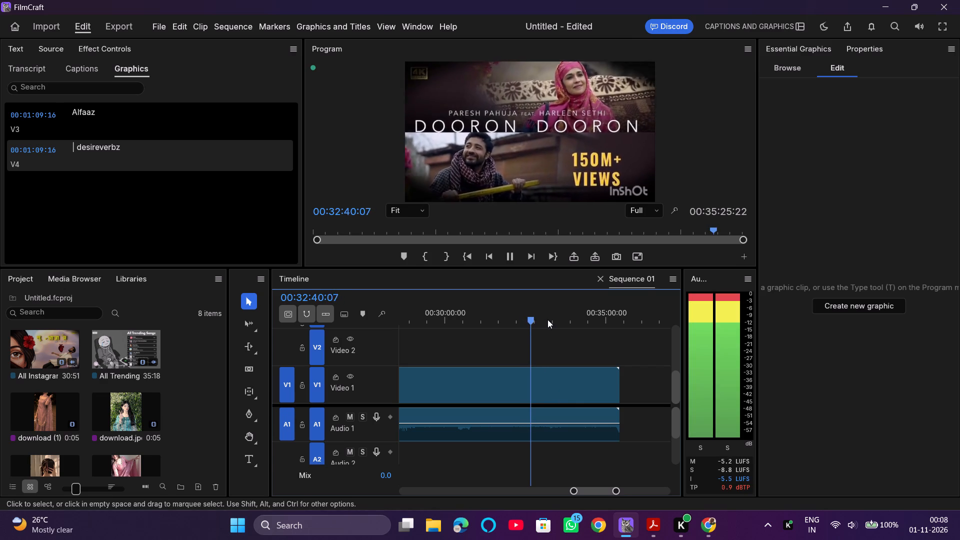
click(548, 320)
click(559, 316)
click(551, 319)
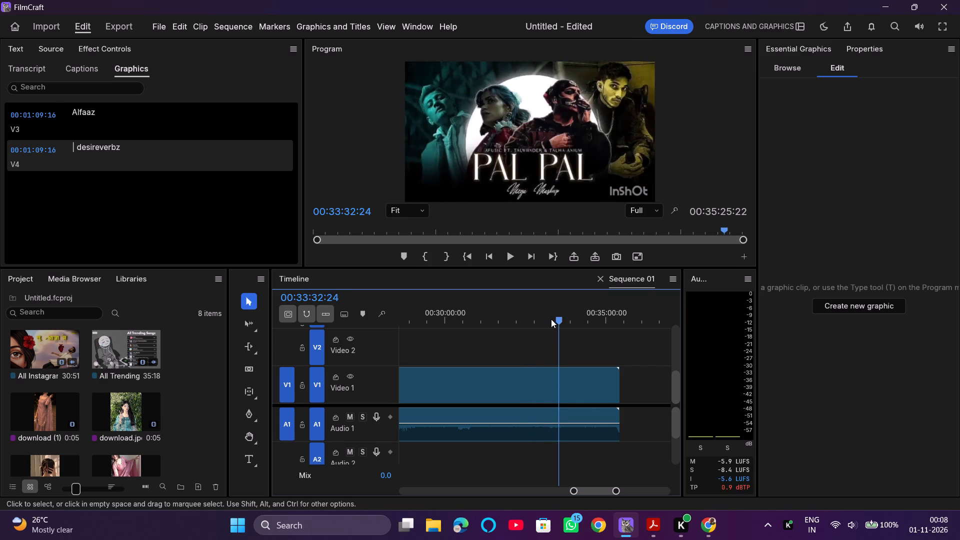
key(space)
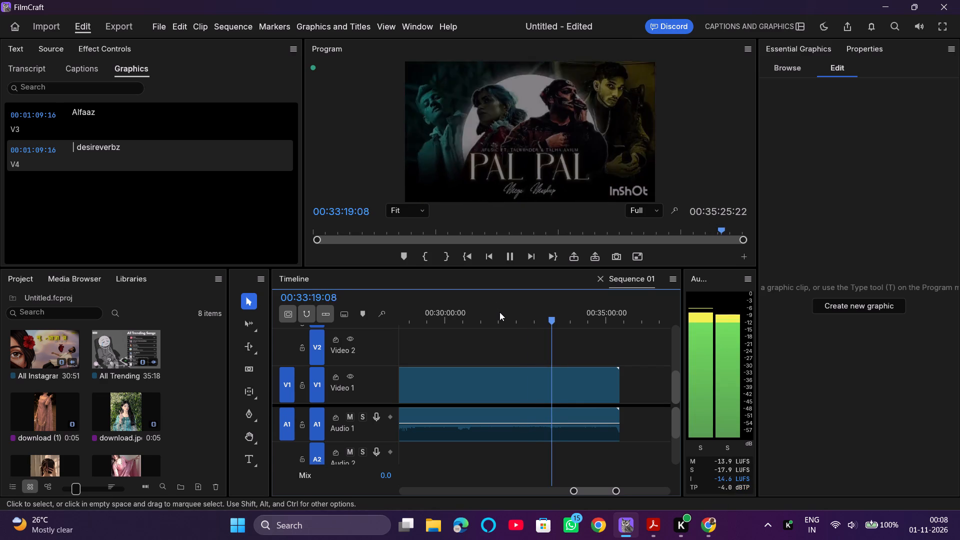
key(space)
click(249, 366)
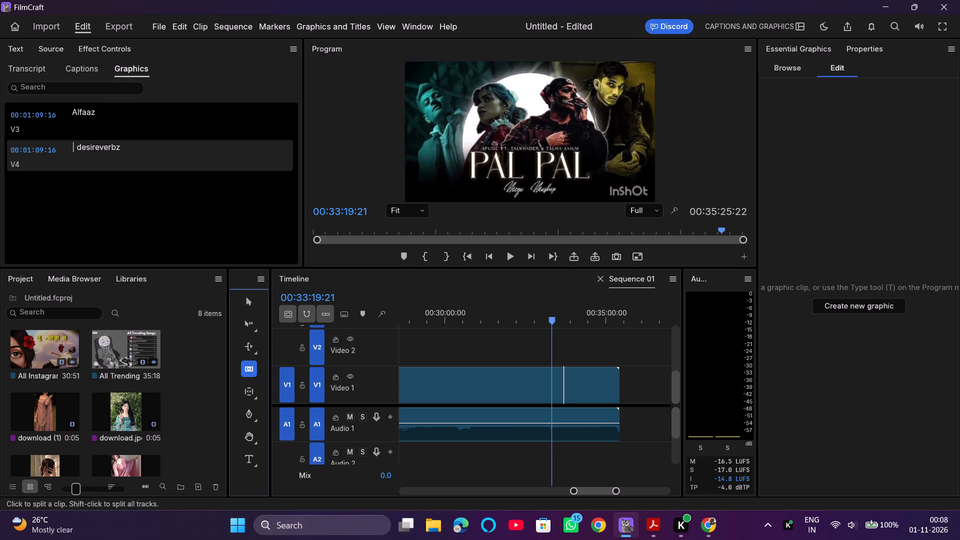
click(555, 390)
Delete the video and audio of the songs clip section between the Aarzu song and the 00:33:19:21 cut.
click(253, 304)
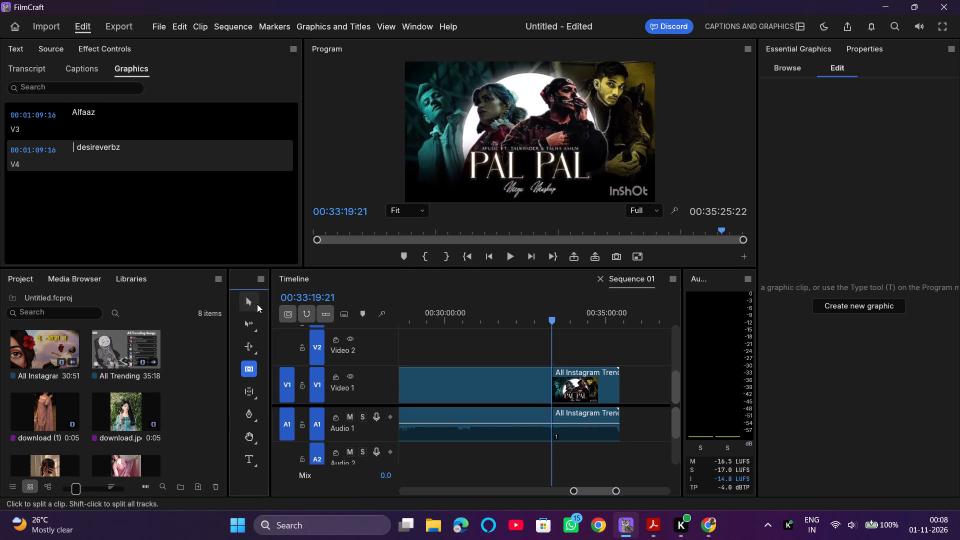
drag(477, 449, 473, 352)
key(Delete)
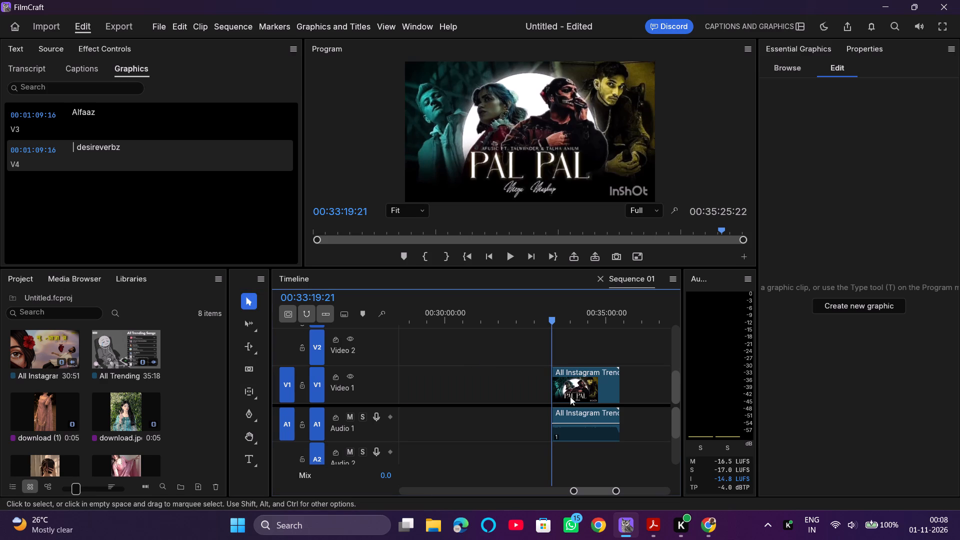
Move the Pal Pal section's video and audio earlier on the timeline, starting at about 00:29:40.
drag(594, 381, 476, 382)
Move the first songs clip section earlier so it butts against the end of the opening image and its audio.
scroll(509, 398, up, 4)
scroll(509, 398, down, 4)
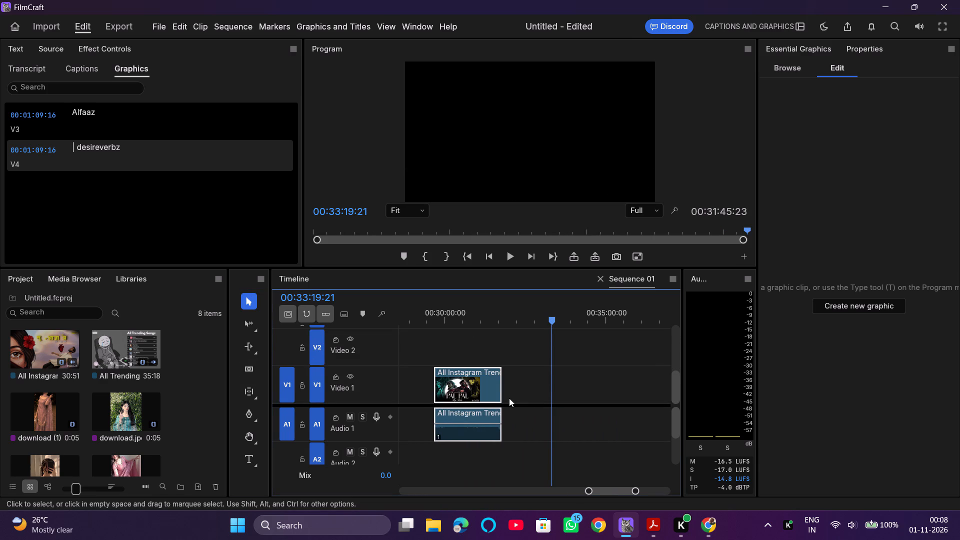
scroll(509, 398, down, 1)
drag(604, 490, 421, 491)
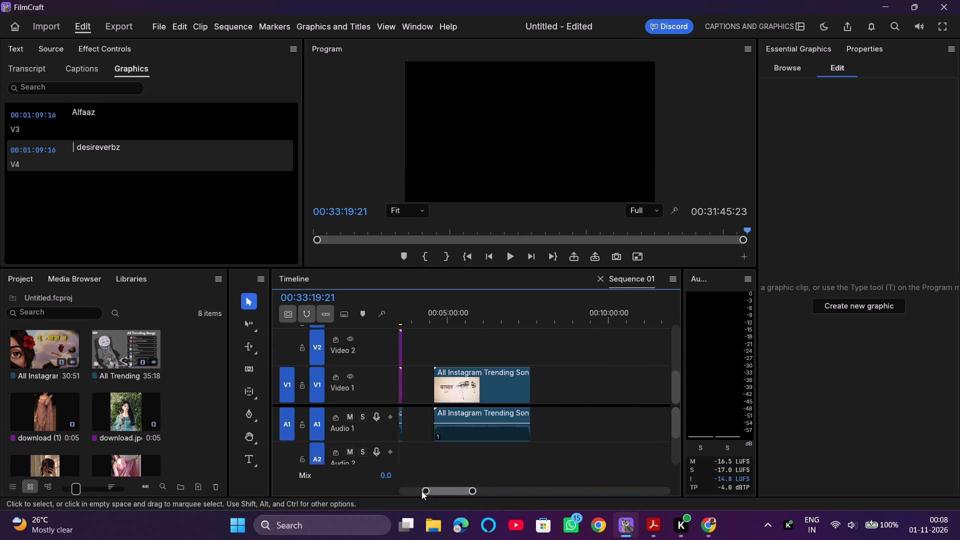
drag(421, 491, 394, 491)
drag(451, 490, 600, 492)
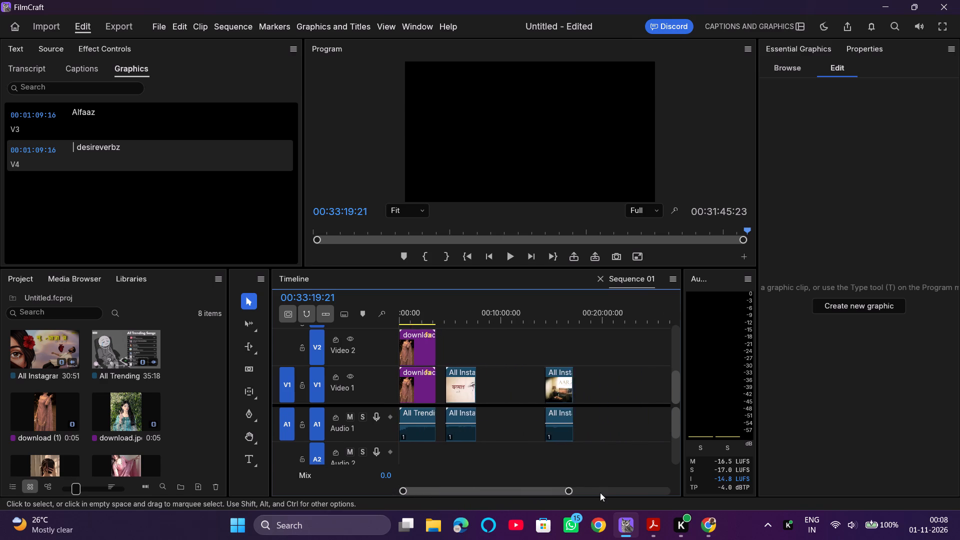
drag(600, 492, 597, 489)
drag(452, 388, 439, 387)
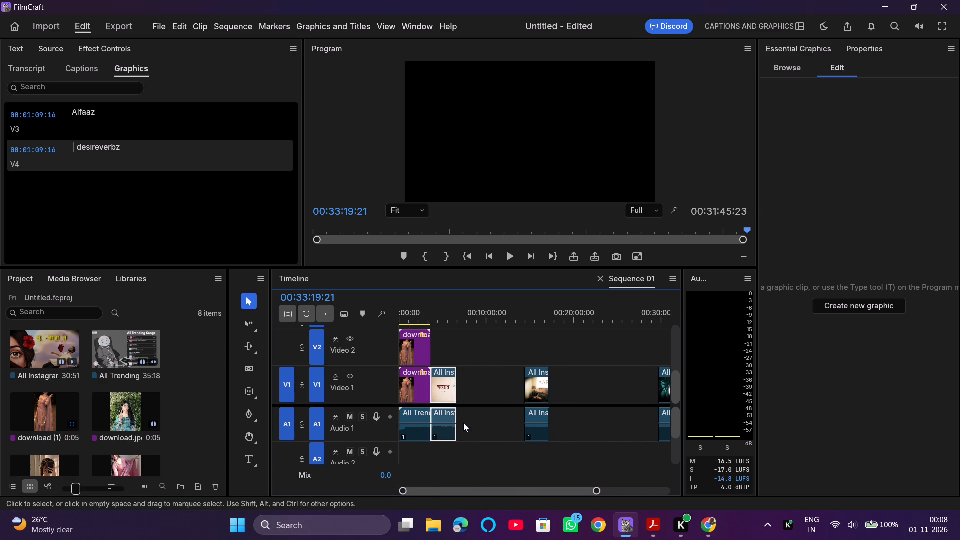
Unlink the first songs clip section's video from its audio and delete only the video on Video 1.
click(439, 385)
right_click(439, 385)
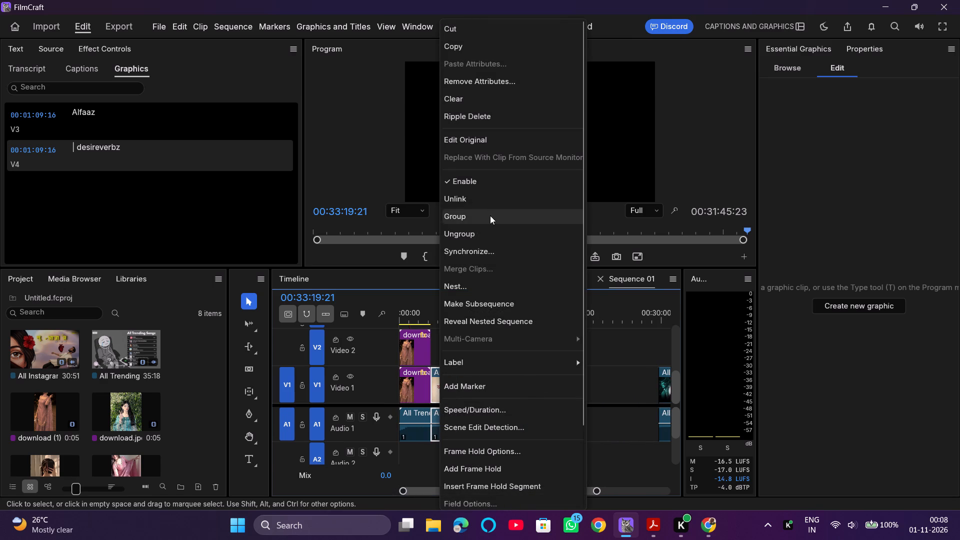
click(480, 200)
click(442, 379)
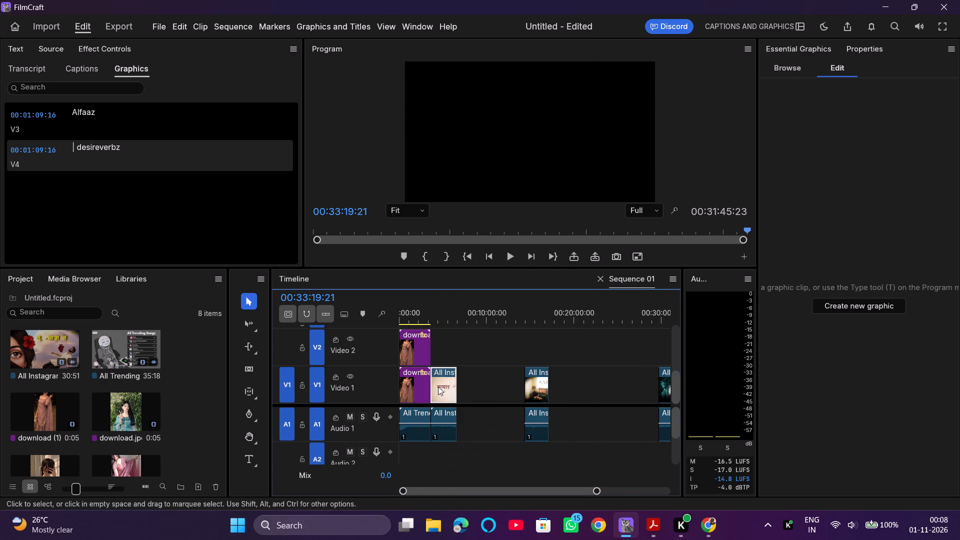
key(Delete)
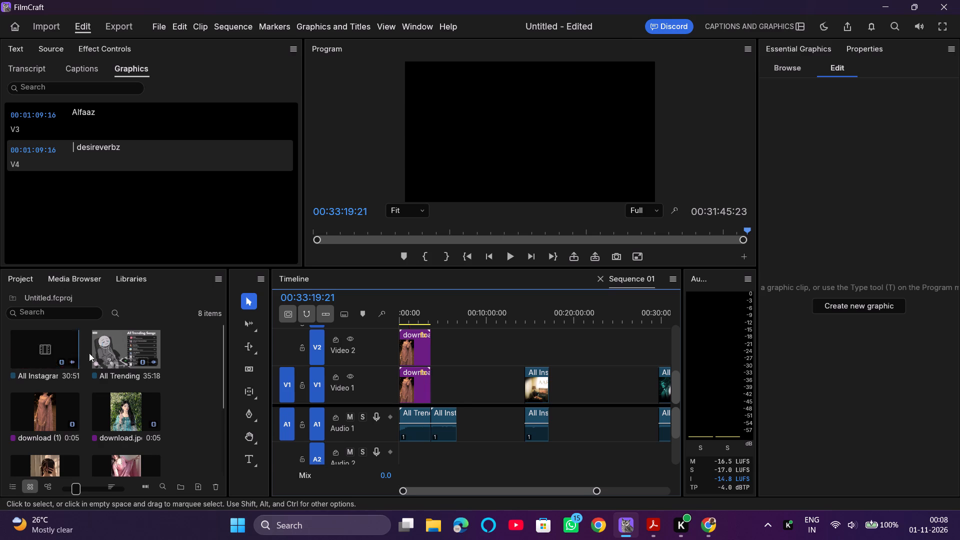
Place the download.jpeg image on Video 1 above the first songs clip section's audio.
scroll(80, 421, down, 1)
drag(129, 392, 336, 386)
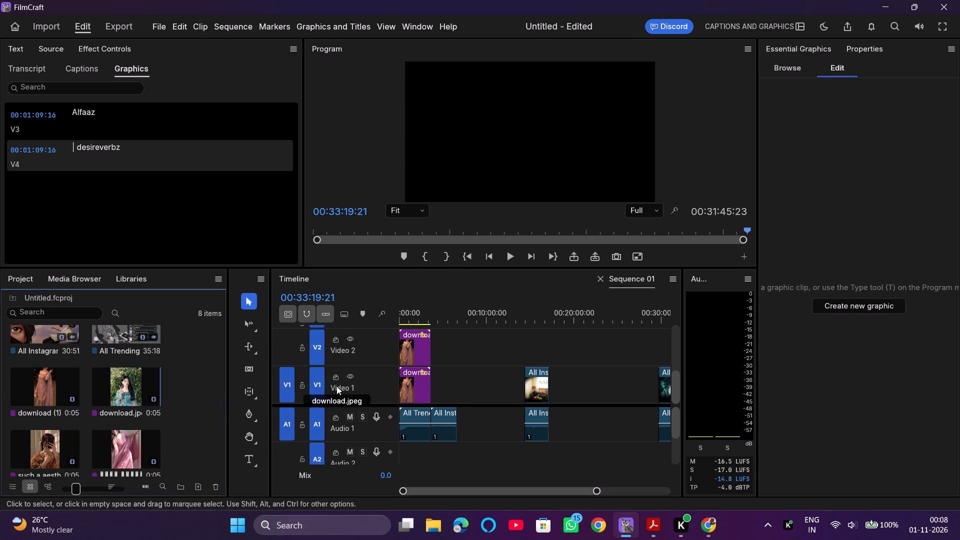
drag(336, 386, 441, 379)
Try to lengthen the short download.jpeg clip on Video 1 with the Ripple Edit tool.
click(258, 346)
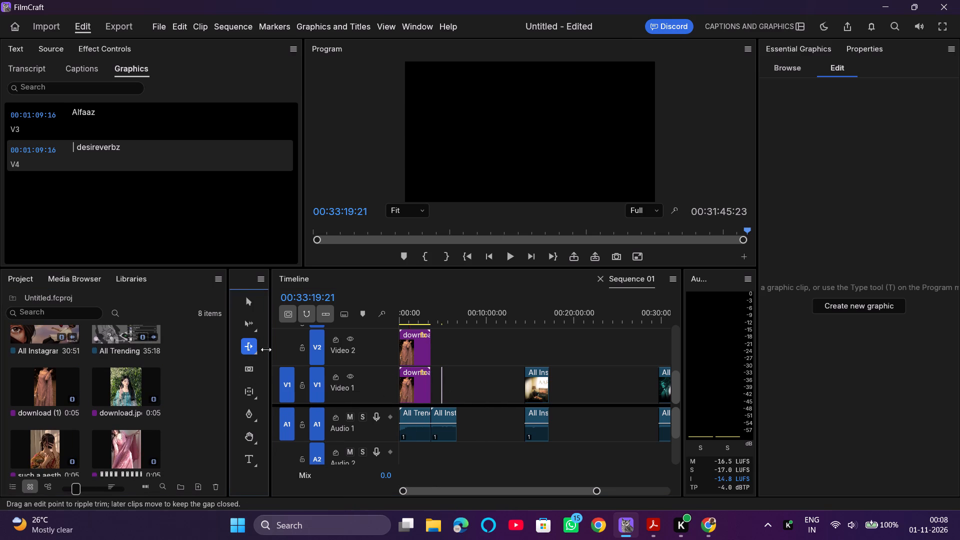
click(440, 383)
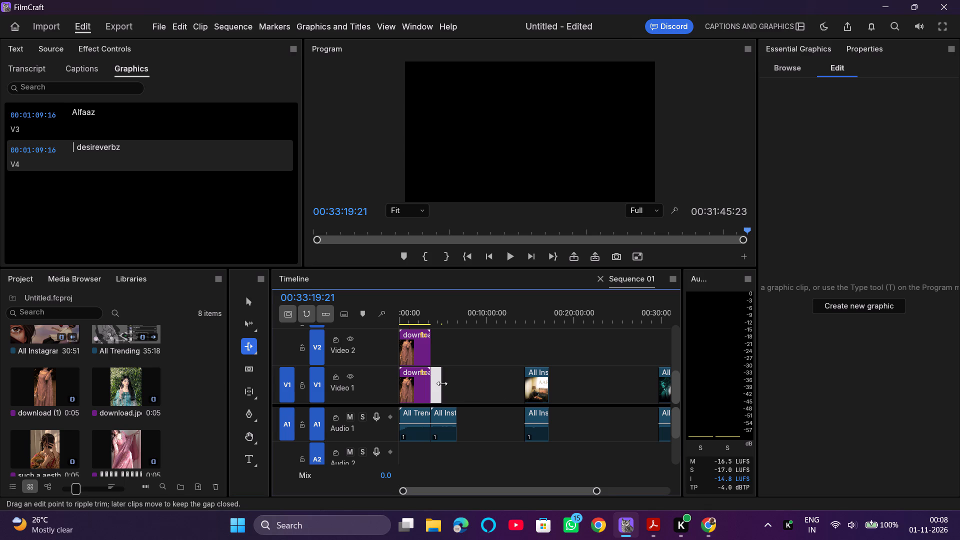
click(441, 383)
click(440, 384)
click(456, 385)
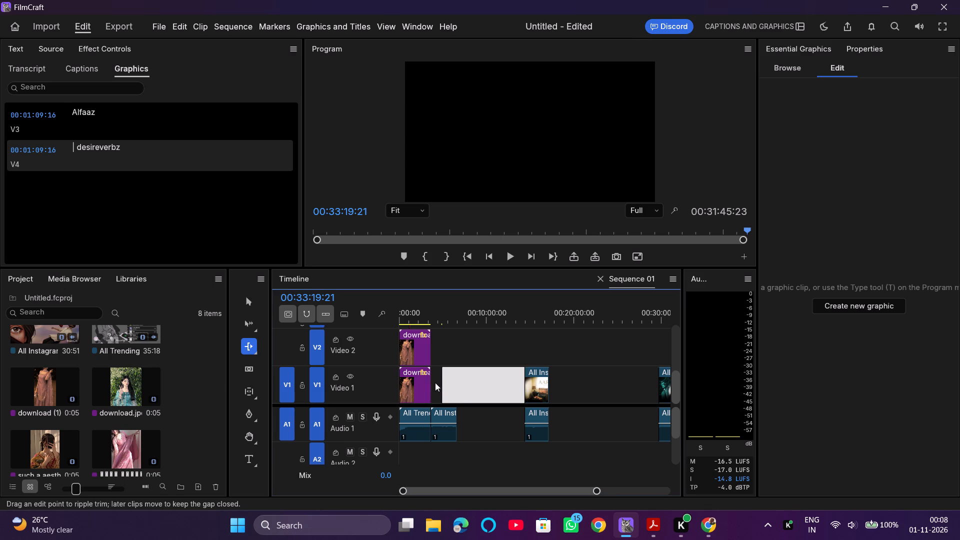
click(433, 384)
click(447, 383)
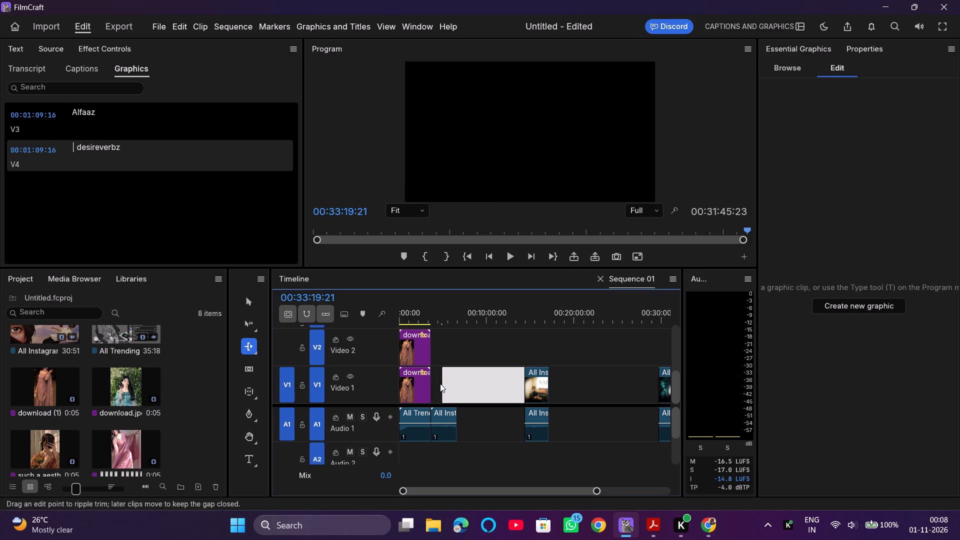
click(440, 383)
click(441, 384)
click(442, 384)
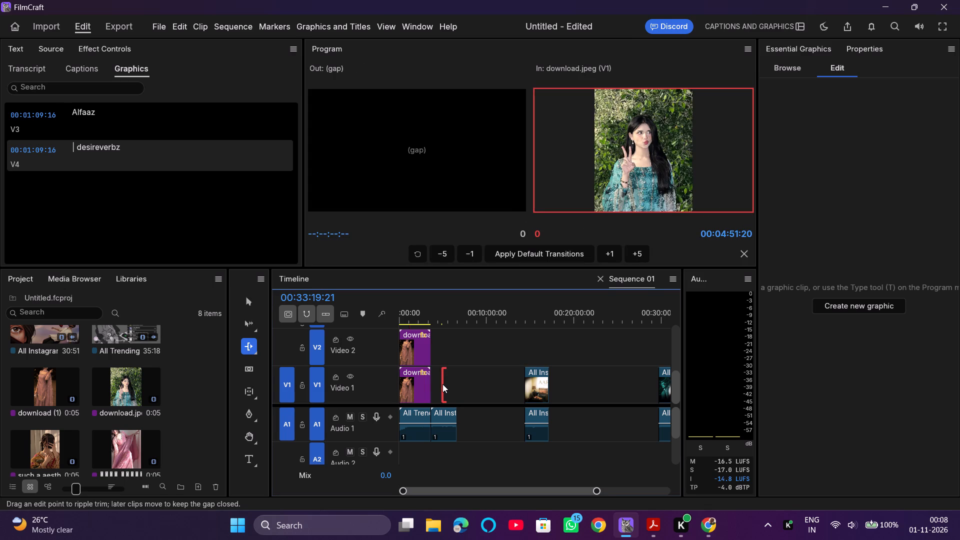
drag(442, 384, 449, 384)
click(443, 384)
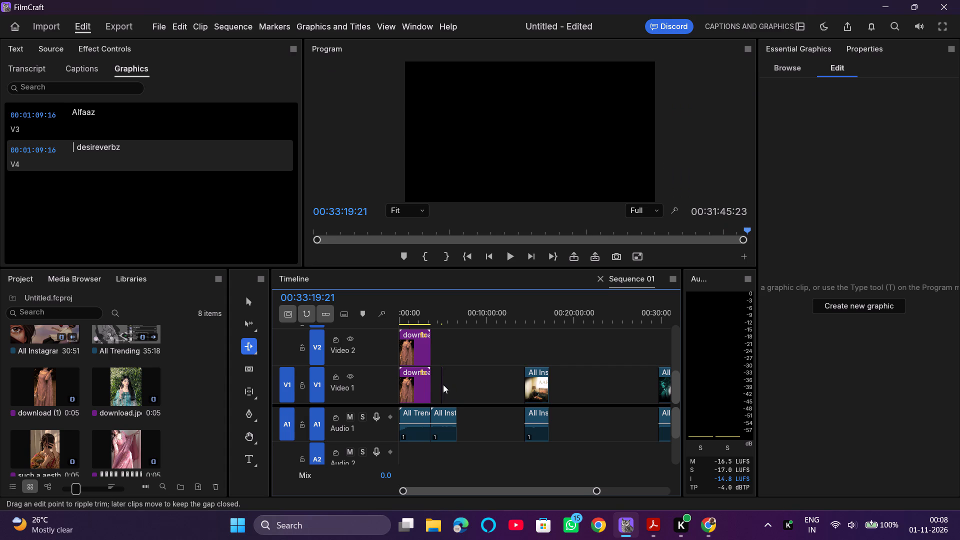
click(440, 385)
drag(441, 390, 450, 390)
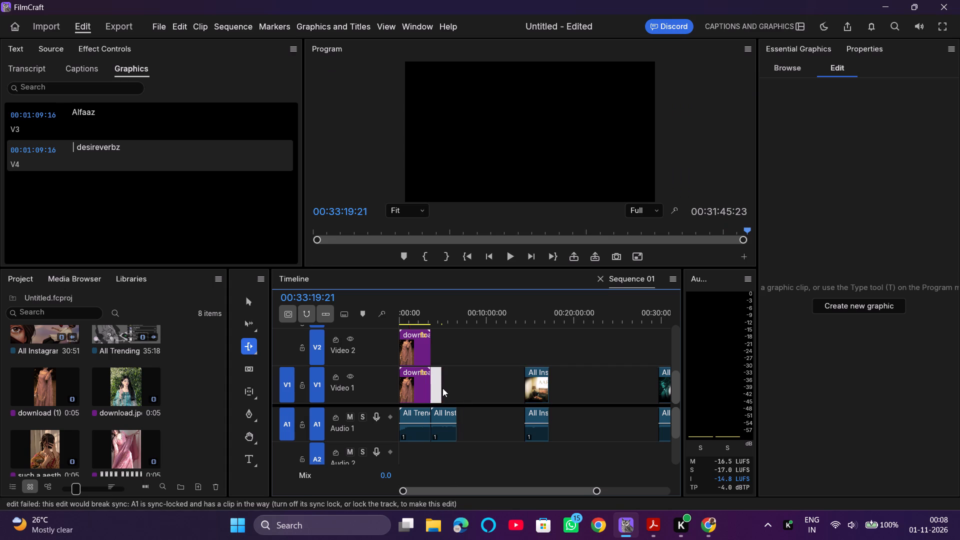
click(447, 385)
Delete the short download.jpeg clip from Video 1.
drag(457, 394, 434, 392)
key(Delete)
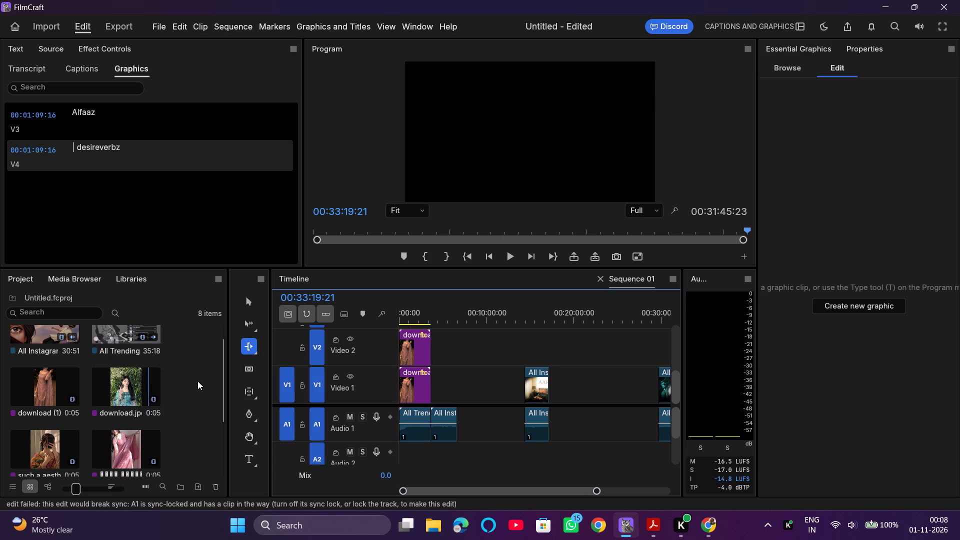
Place download.jpeg on Video 1 directly after the opening image and ripple-extend it to the end of the audio below.
drag(118, 389, 445, 381)
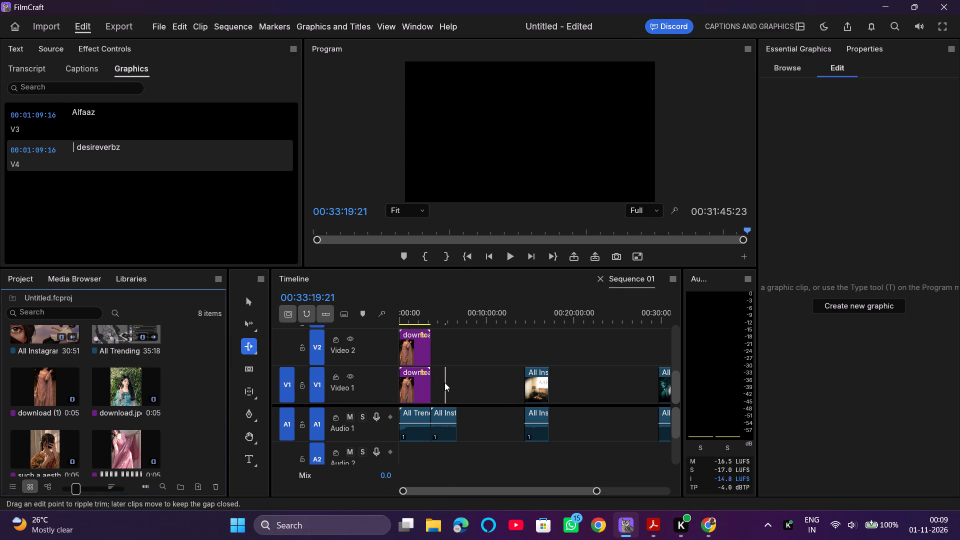
drag(445, 382, 466, 384)
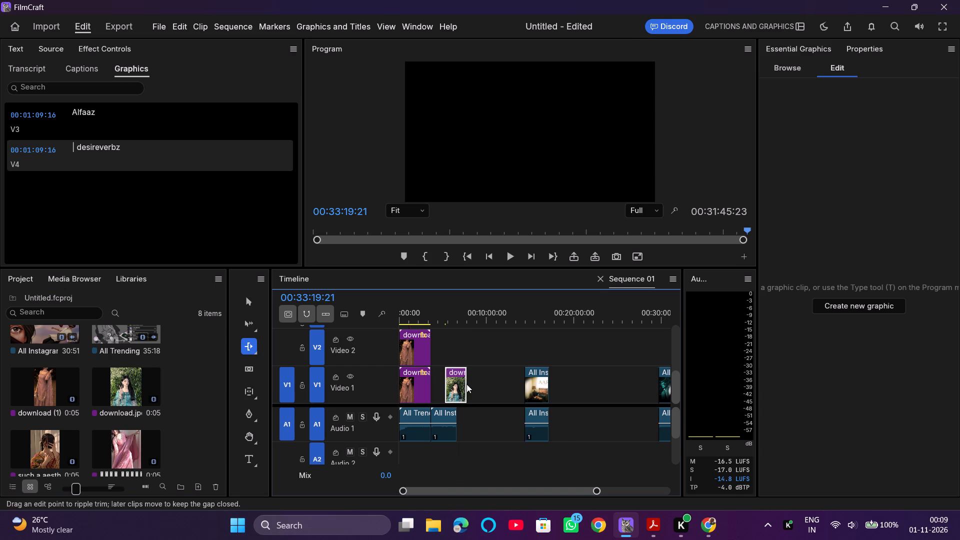
drag(466, 384, 467, 384)
drag(455, 385, 443, 385)
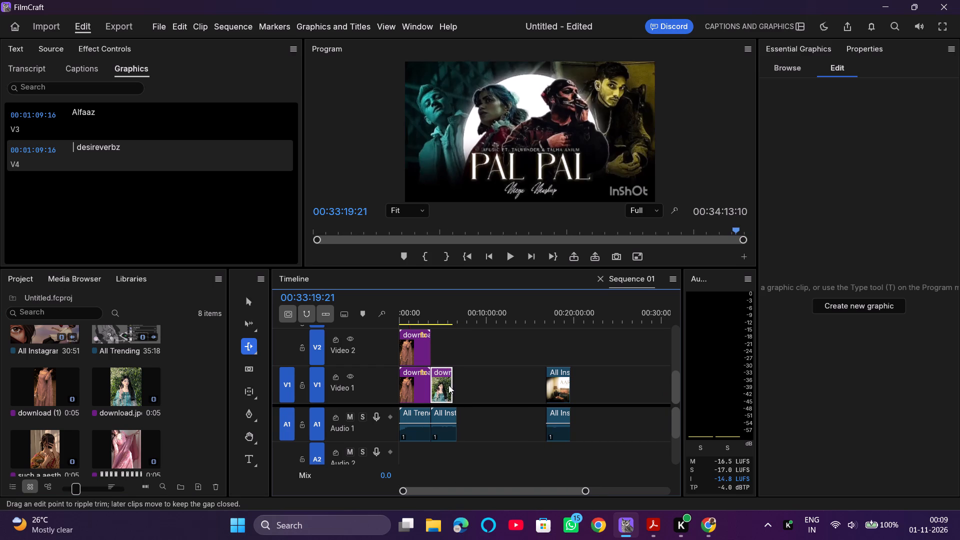
drag(451, 384, 458, 384)
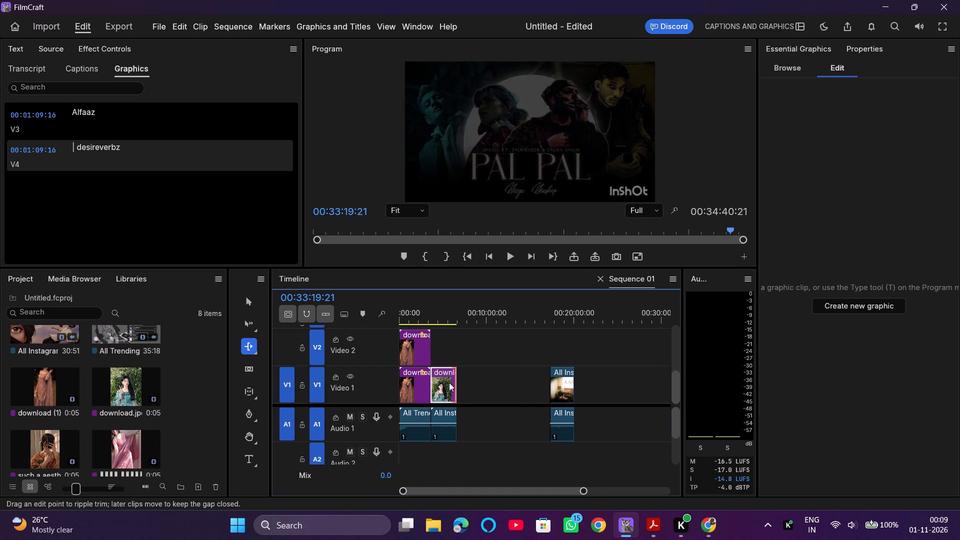
Move the download.jpeg clip to Video 2 and duplicate it onto Video 1 directly below.
alt+drag(446, 383, 441, 352)
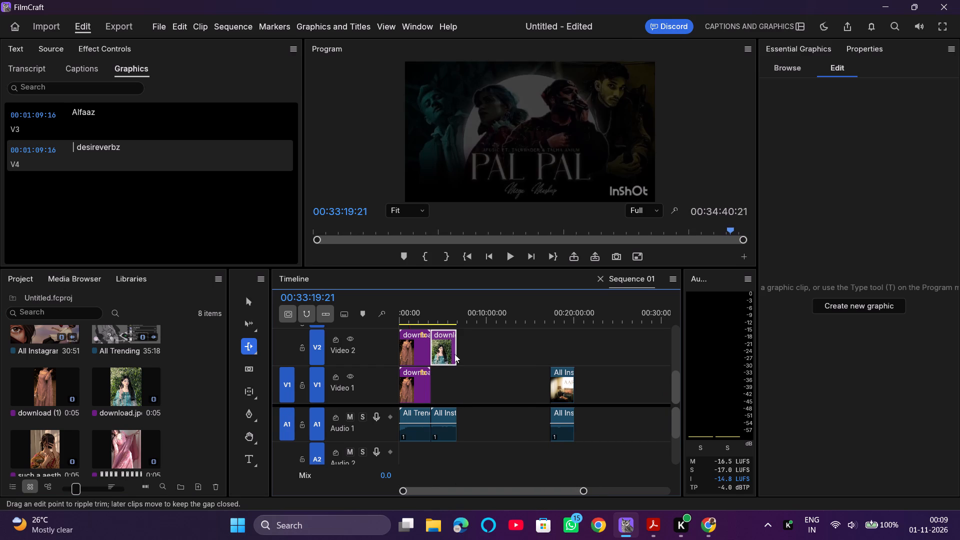
alt+drag(443, 346, 444, 385)
click(485, 342)
Select the download.jpeg clip on Video 1 and switch to the Editing workspace.
click(437, 311)
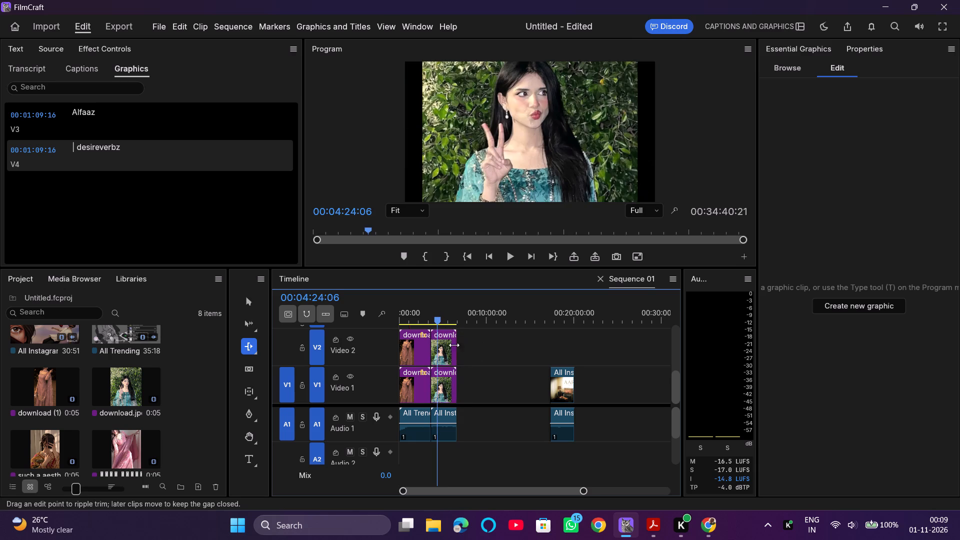
click(436, 390)
click(778, 27)
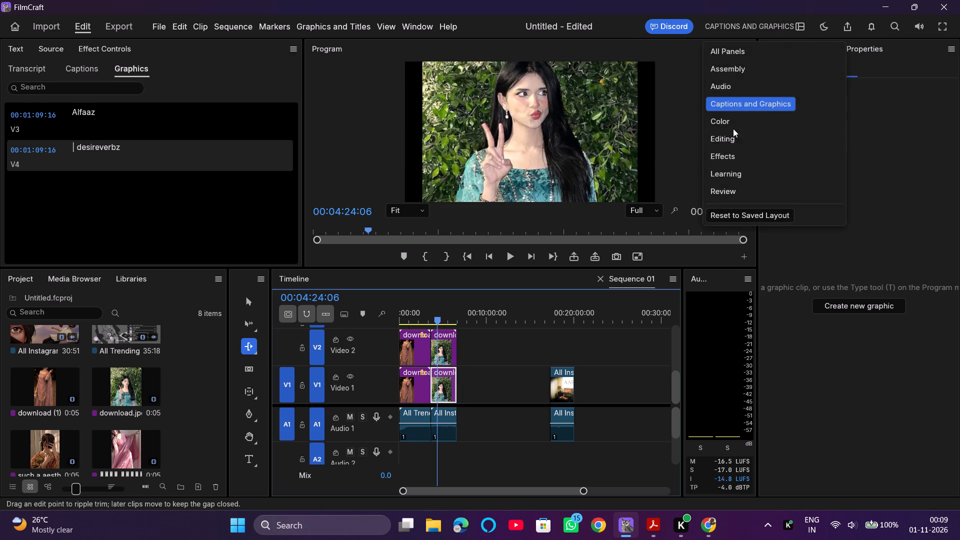
click(731, 138)
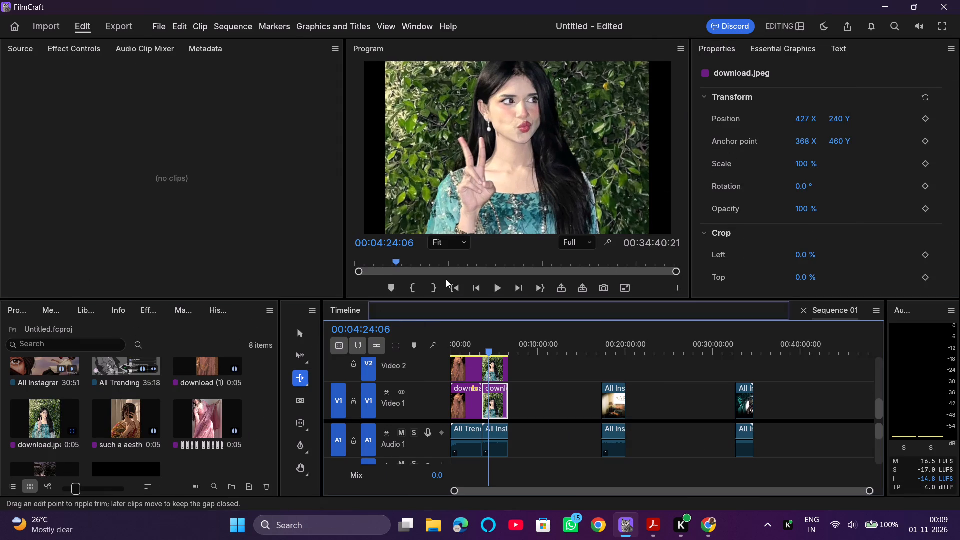
Apply the Gaussian Blur effect to the download.jpeg clip on Video 1 and set its blurriness to 8.
click(74, 48)
scroll(108, 232, down, 4)
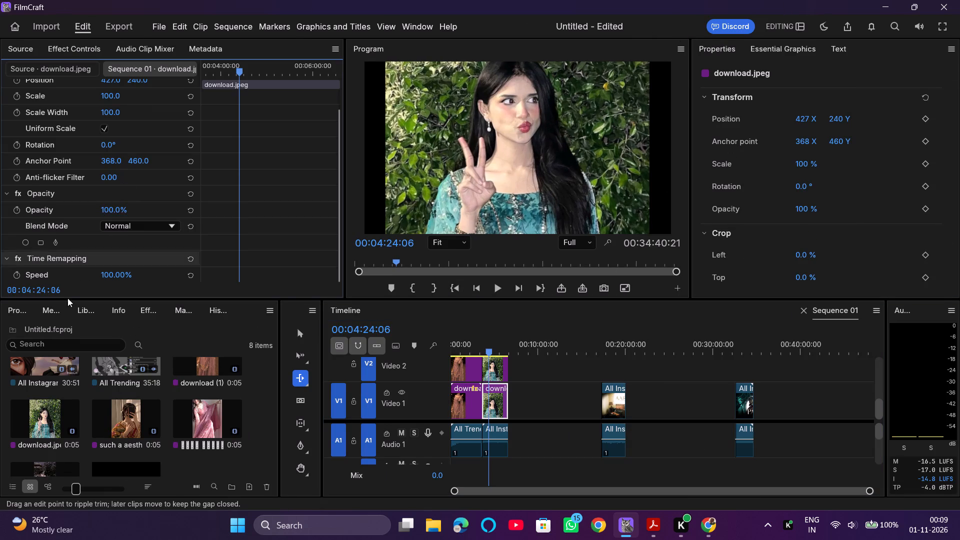
click(145, 310)
drag(56, 376, 451, 369)
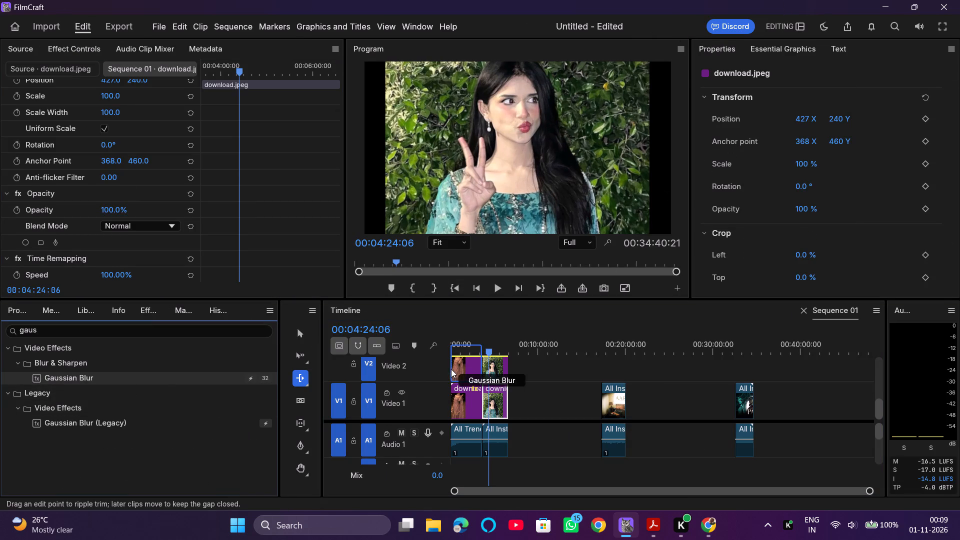
drag(451, 369, 480, 393)
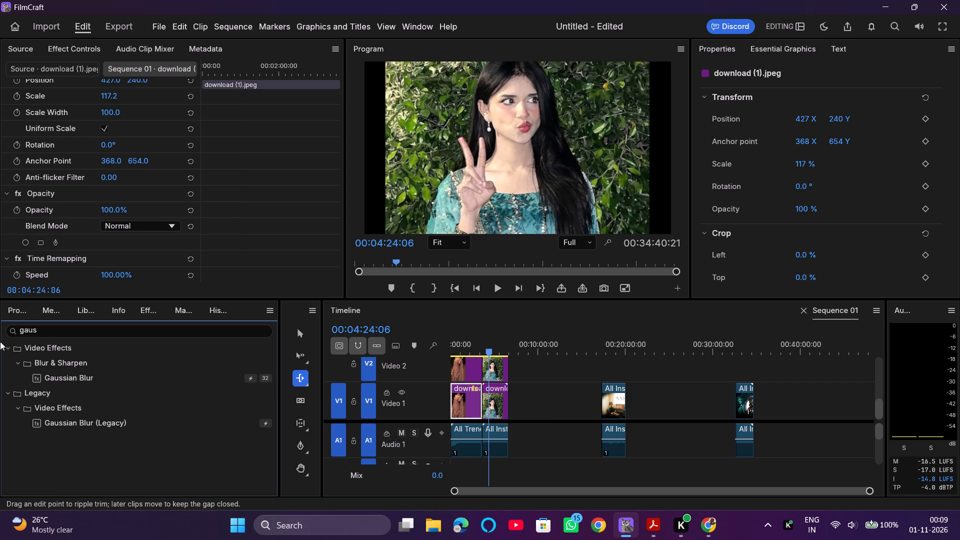
drag(37, 380, 490, 395)
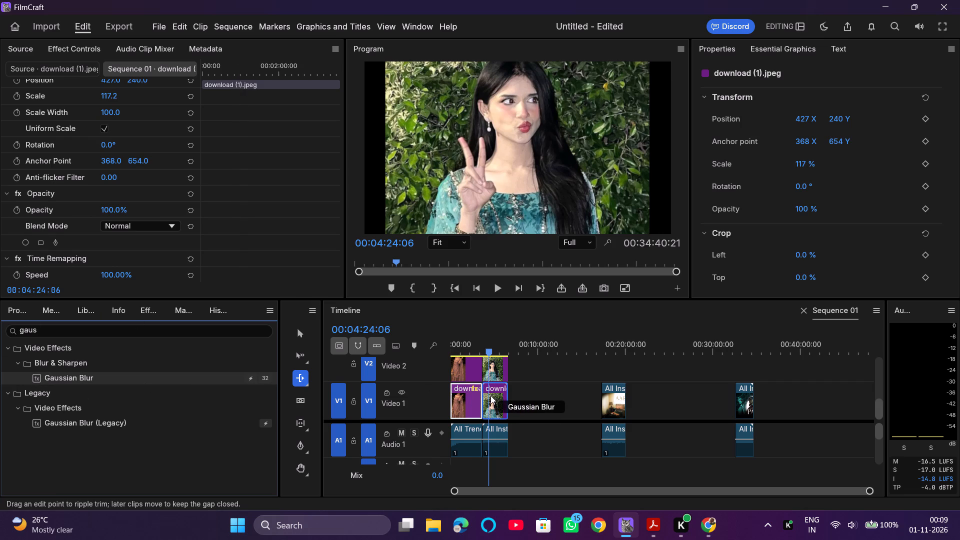
drag(490, 395, 68, 373)
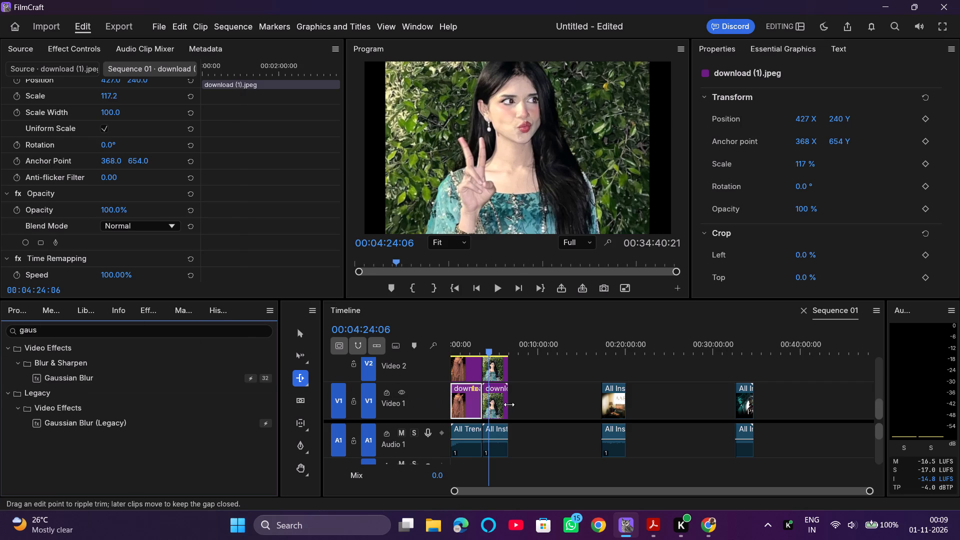
click(509, 406)
click(491, 402)
drag(75, 377, 390, 424)
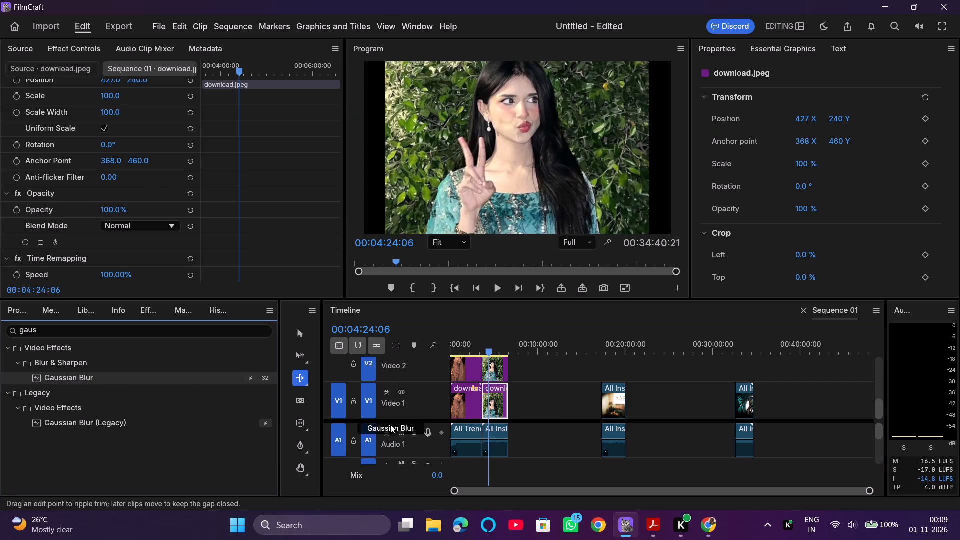
drag(390, 424, 484, 400)
scroll(109, 162, down, 5)
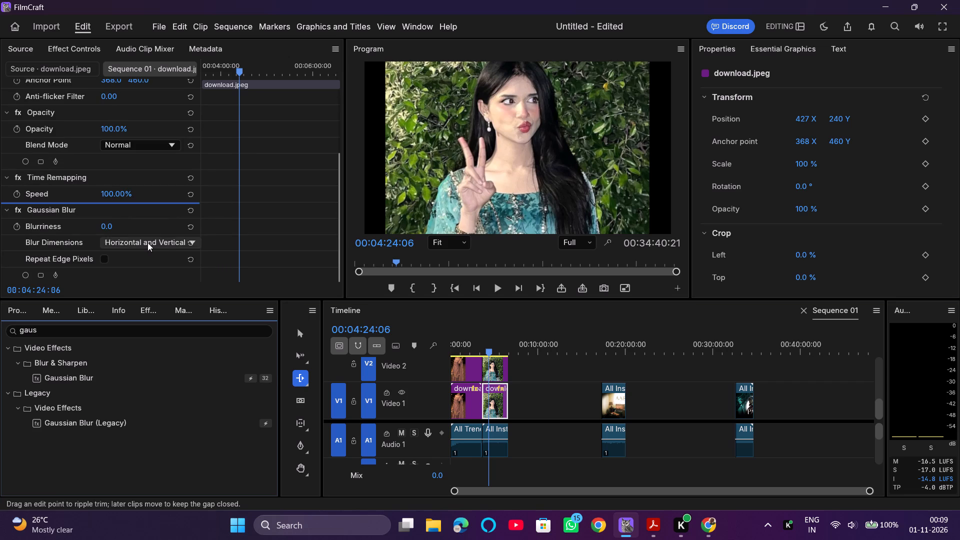
click(113, 227)
key(8)
key(Return)
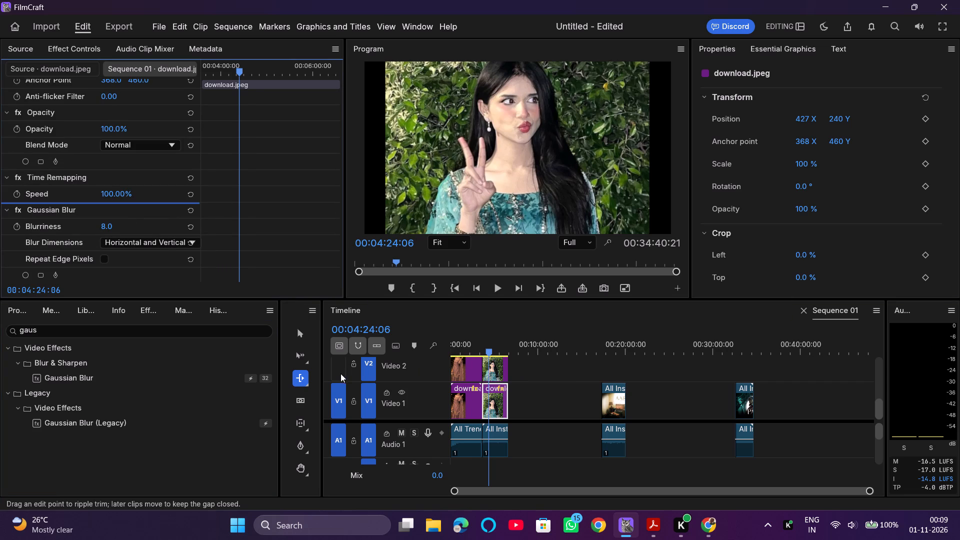
With the Video 2 track temporarily hidden, scale the blurred download.jpeg clip on Video 1 to 120%.
scroll(361, 370, up, 2)
scroll(351, 378, down, 3)
scroll(369, 379, up, 2)
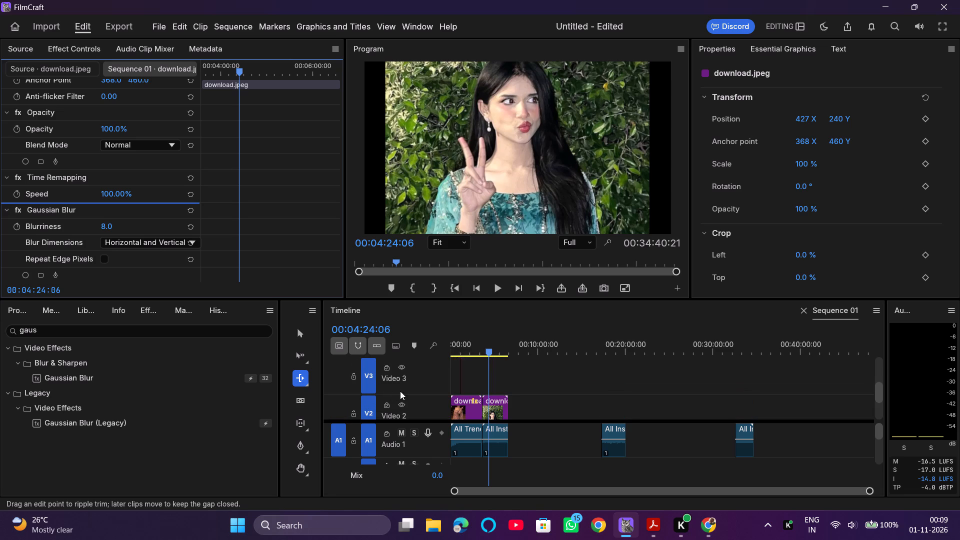
scroll(402, 394, down, 3)
scroll(401, 375, up, 1)
scroll(405, 391, down, 2)
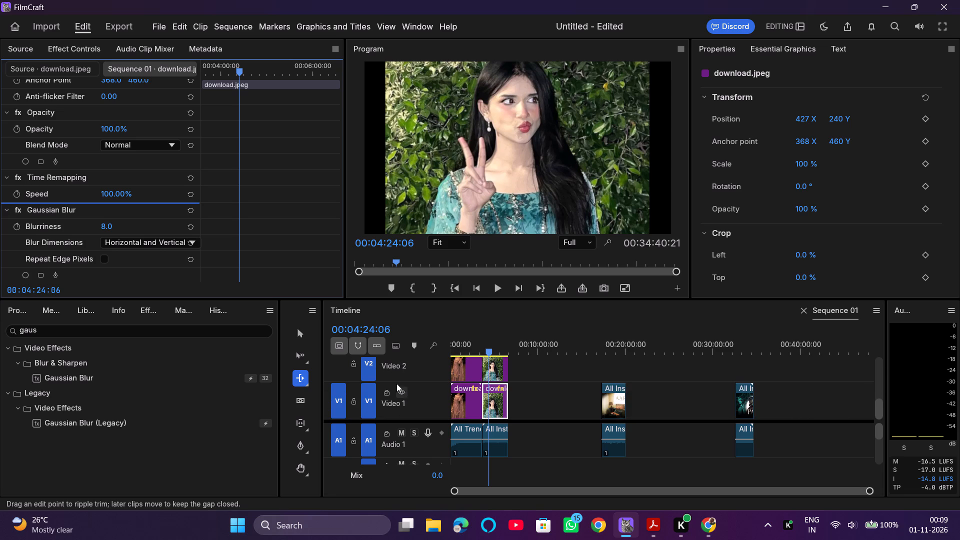
scroll(401, 361, up, 1)
click(405, 379)
scroll(405, 379, down, 3)
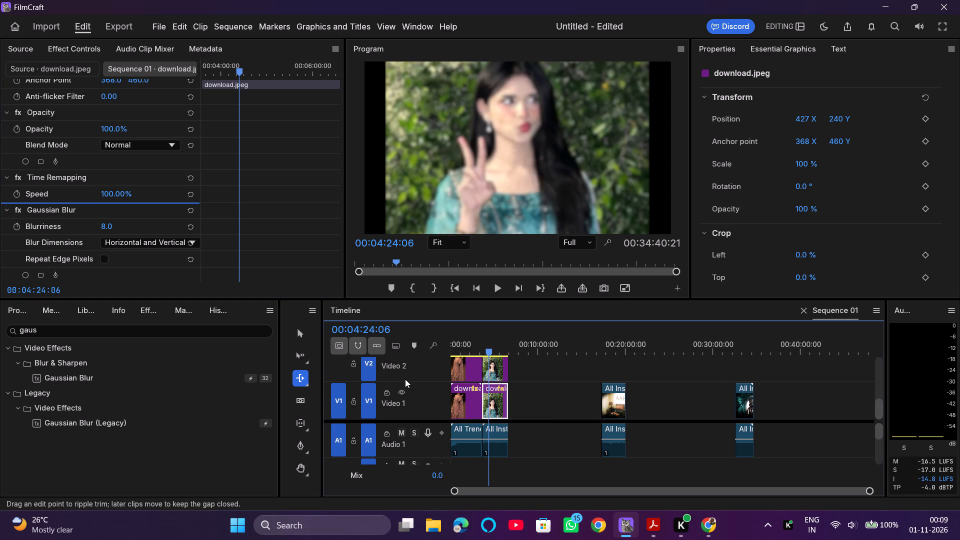
scroll(405, 385, down, 6)
drag(802, 164, 805, 164)
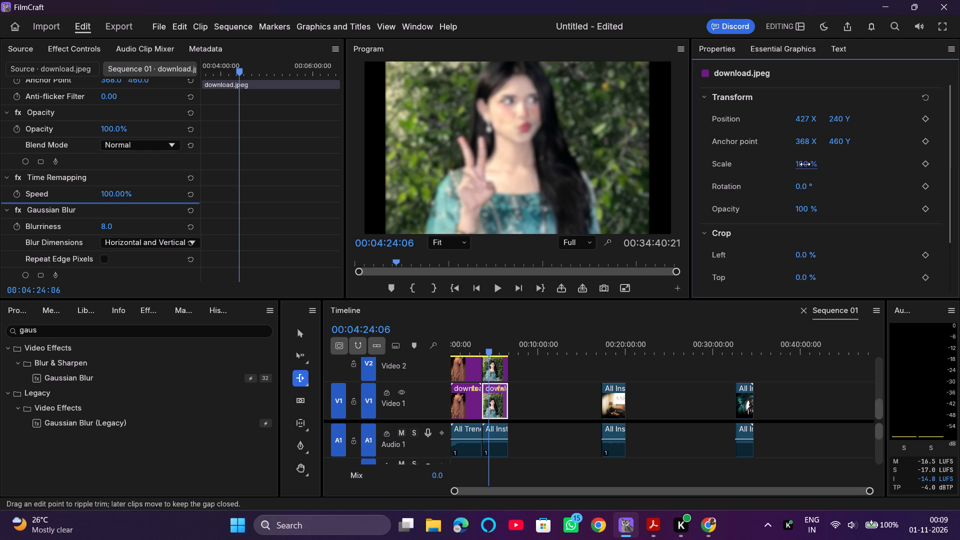
drag(805, 164, 830, 163)
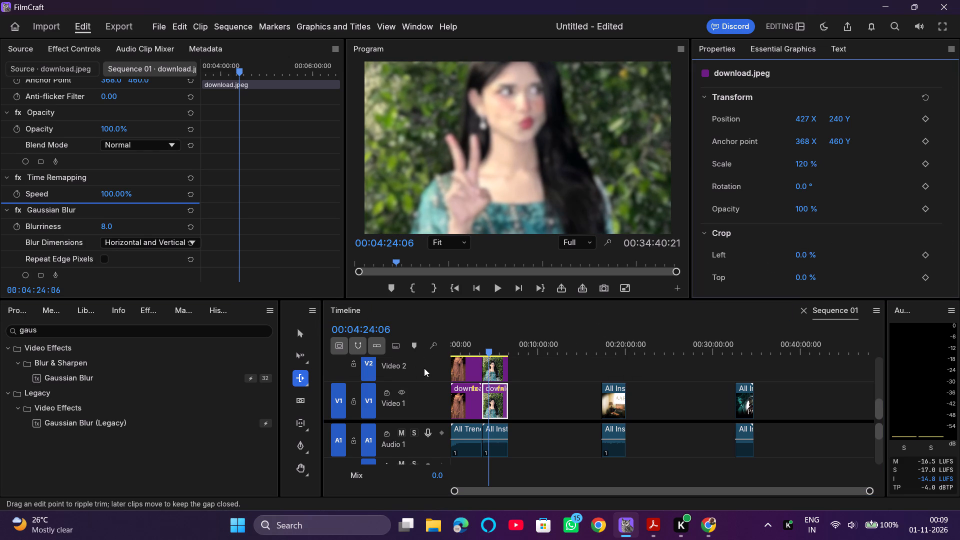
scroll(423, 369, up, 1)
click(403, 378)
Scale the download.jpeg clip on Video 2 down, trying 45% first and settling on 40%.
click(483, 385)
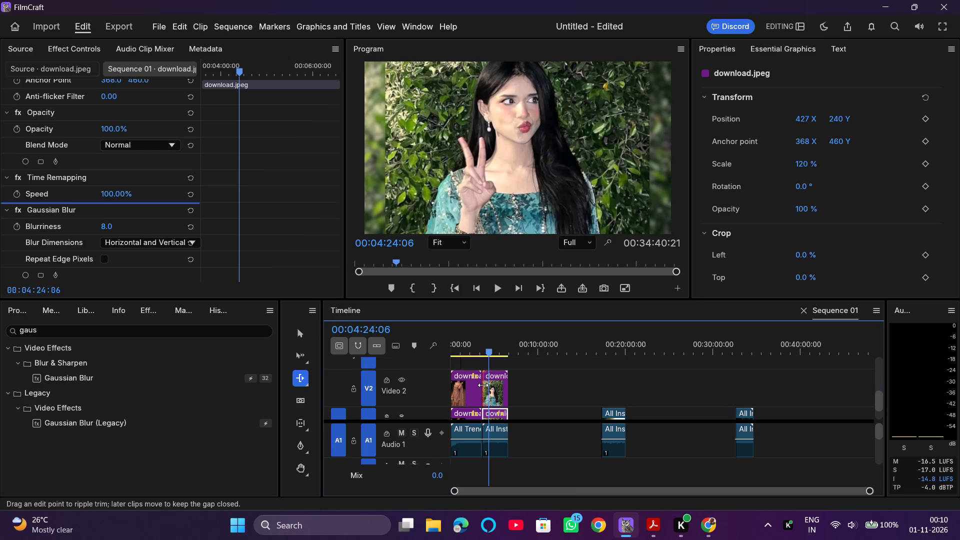
click(493, 389)
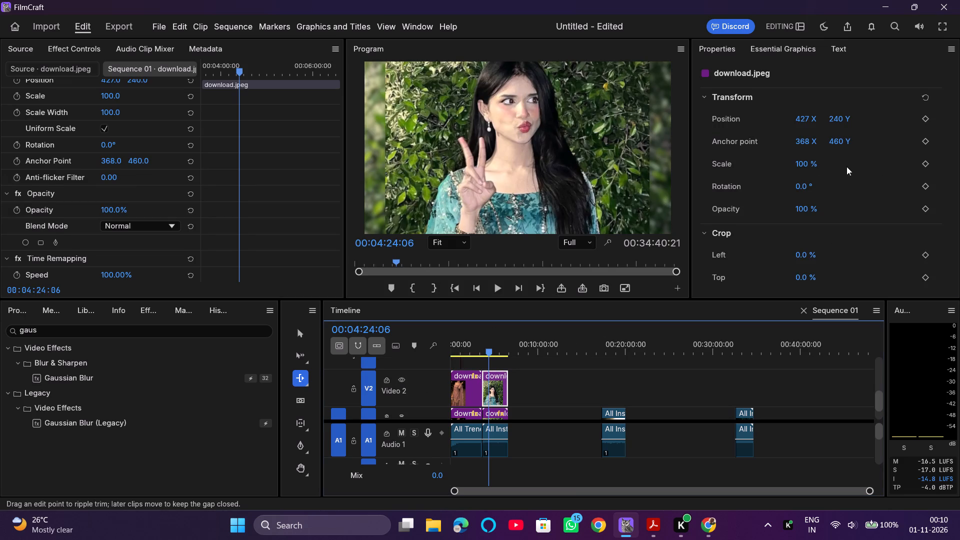
click(801, 165)
text(45)
key(Return)
click(800, 168)
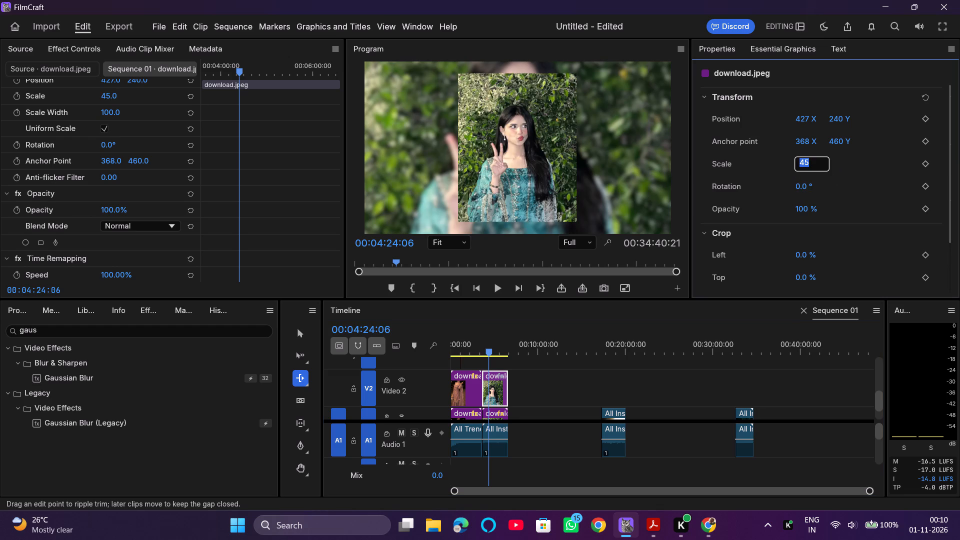
click(832, 214)
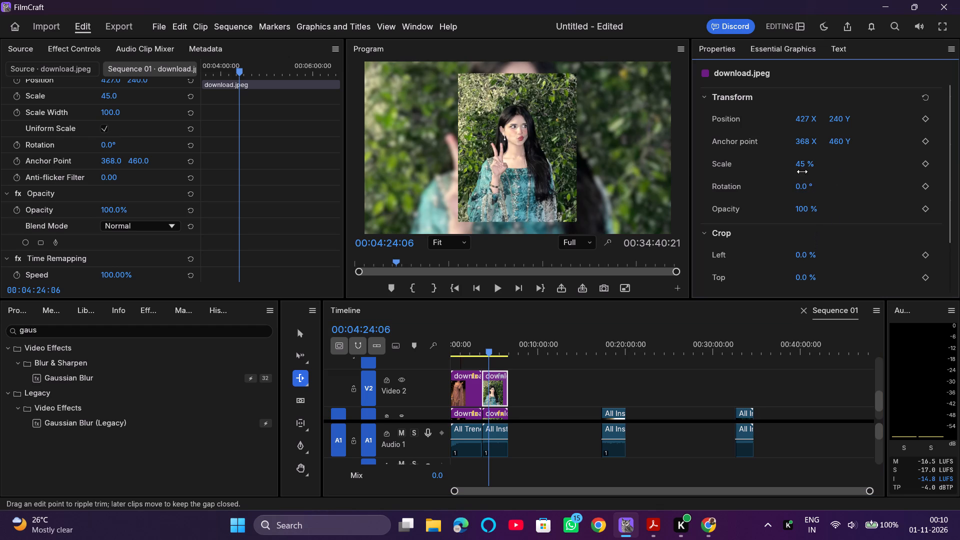
click(801, 168)
key(4)
key(0)
key(Return)
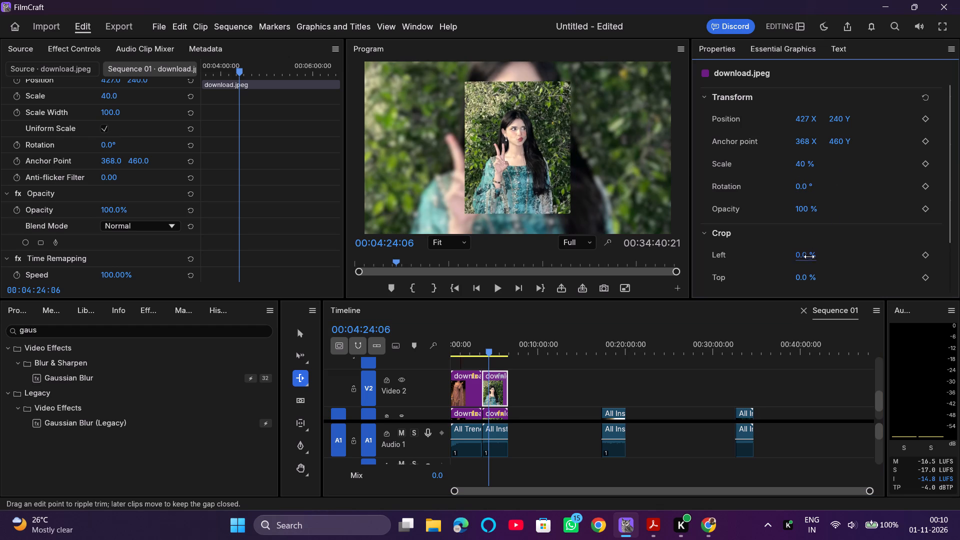
Crop the Video 2 download.jpeg clip by 5% at the top and 5% at the bottom.
scroll(801, 255, down, 2)
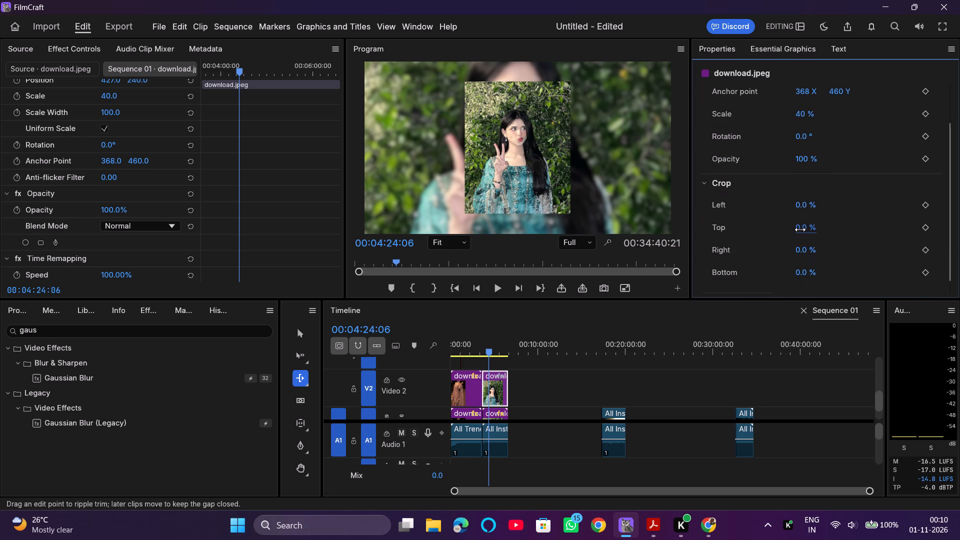
click(802, 233)
key(5)
key(Return)
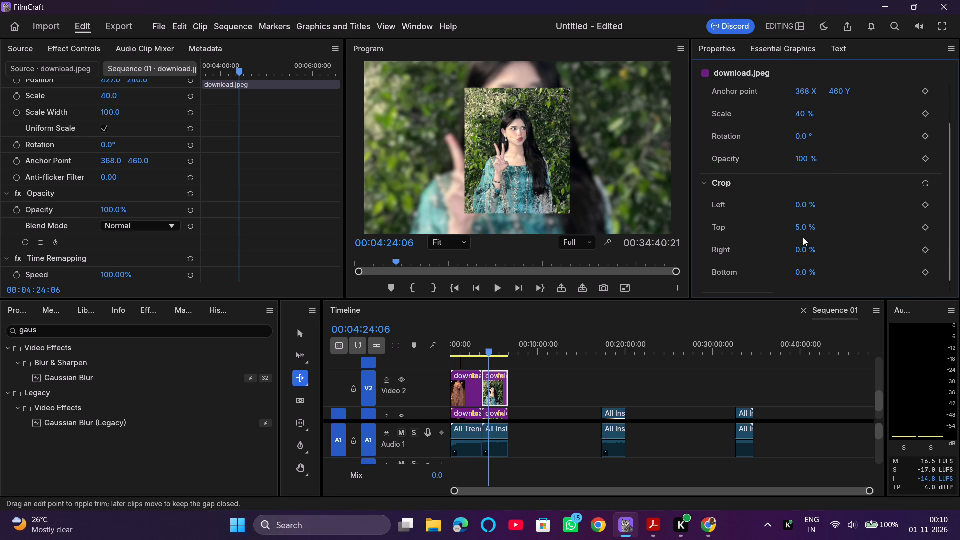
click(809, 275)
key(5)
key(Return)
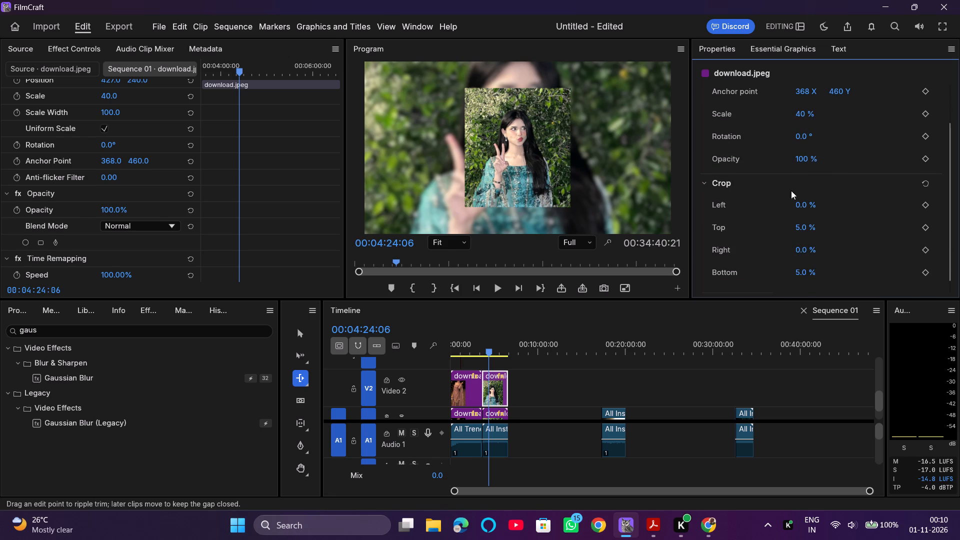
Shift the Video 2 download.jpeg clip to the left side of the frame, at a horizontal position of about 210.
scroll(807, 135, up, 2)
drag(800, 120, 812, 121)
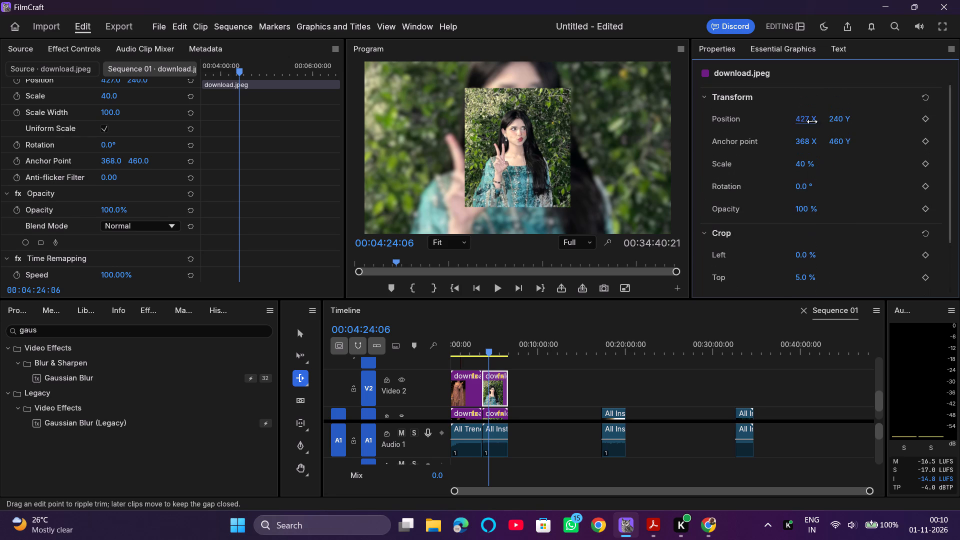
drag(812, 121, 673, 136)
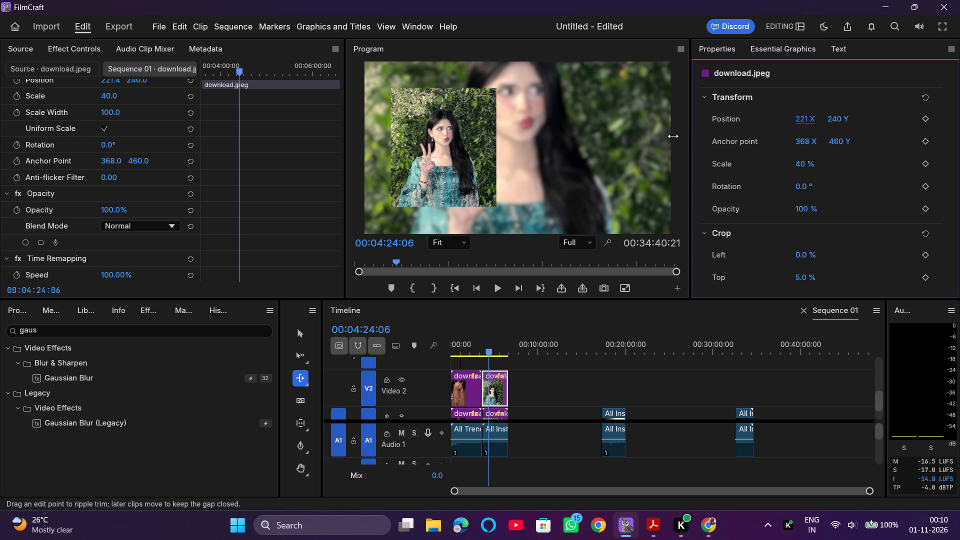
drag(673, 136, 667, 135)
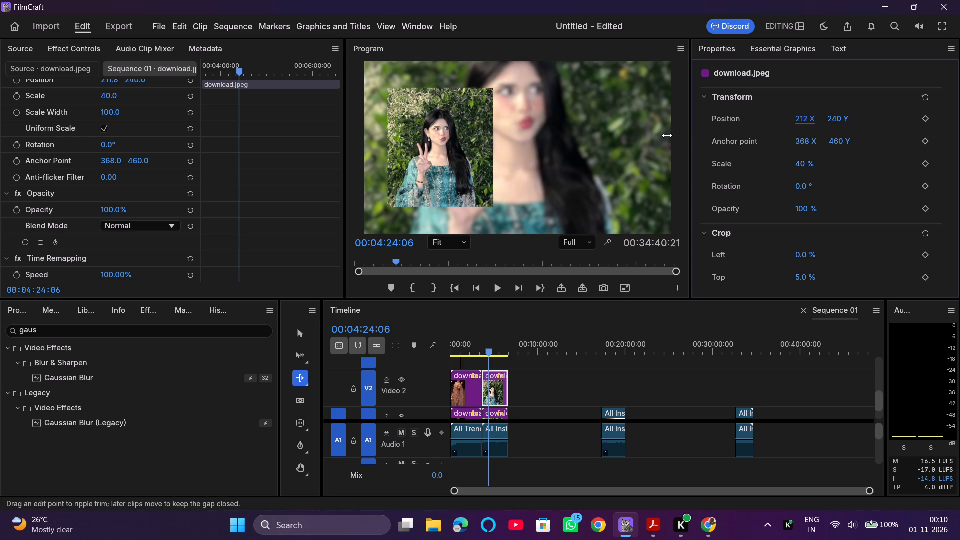
drag(667, 135, 666, 135)
click(901, 191)
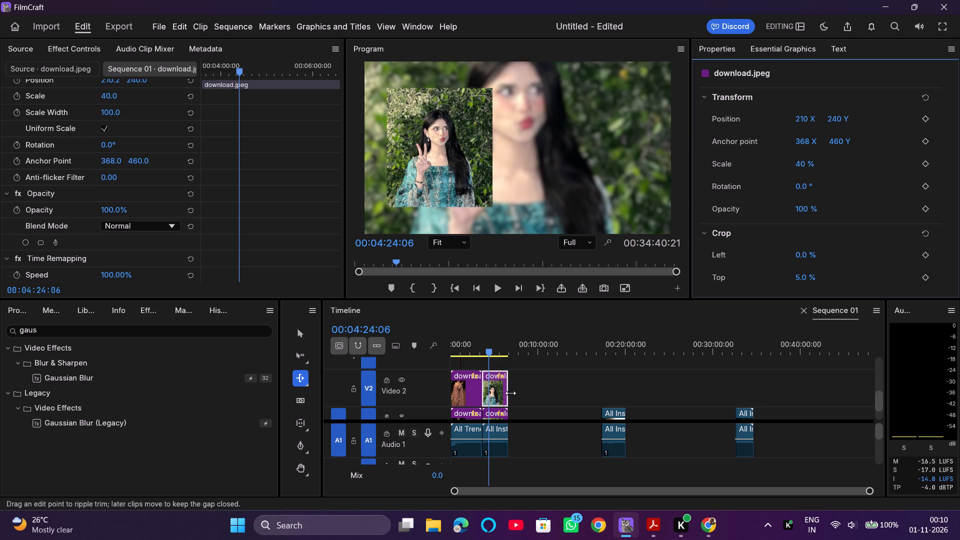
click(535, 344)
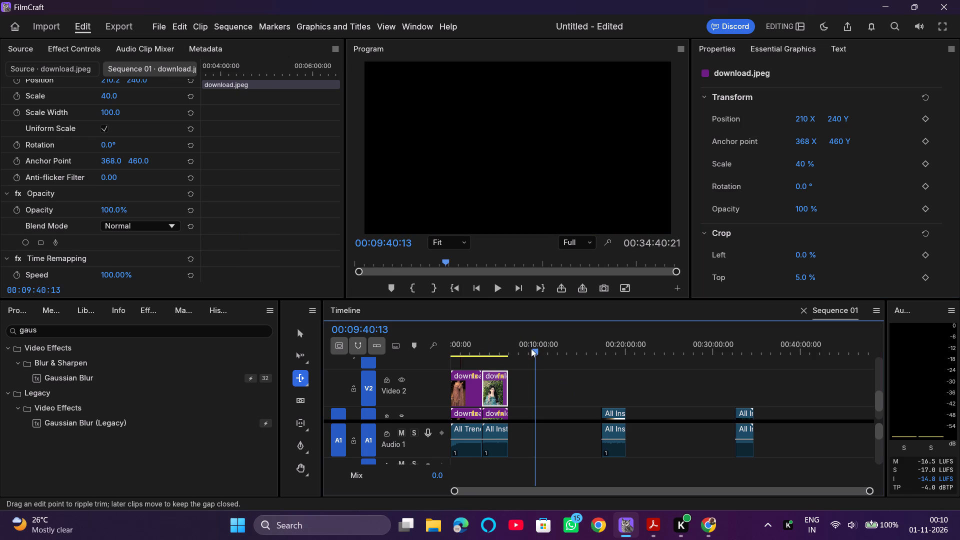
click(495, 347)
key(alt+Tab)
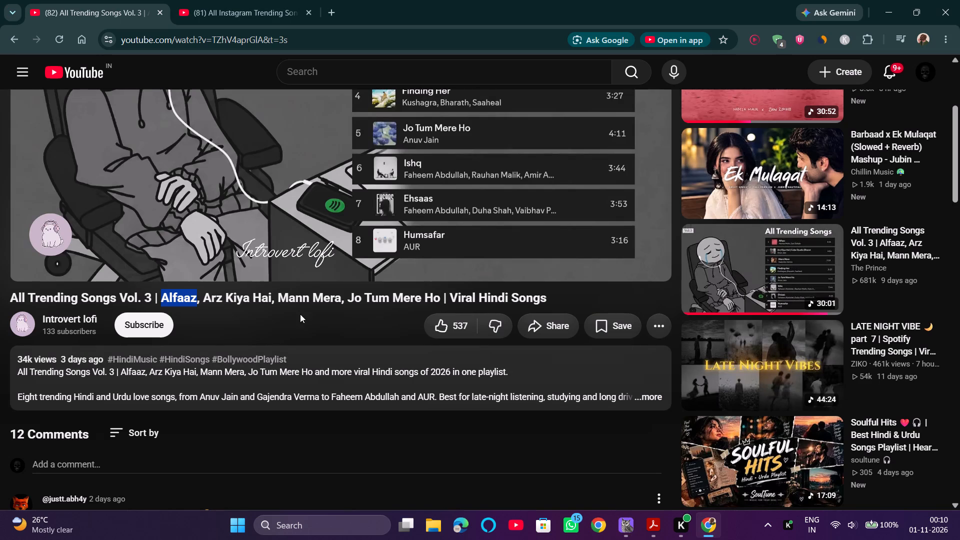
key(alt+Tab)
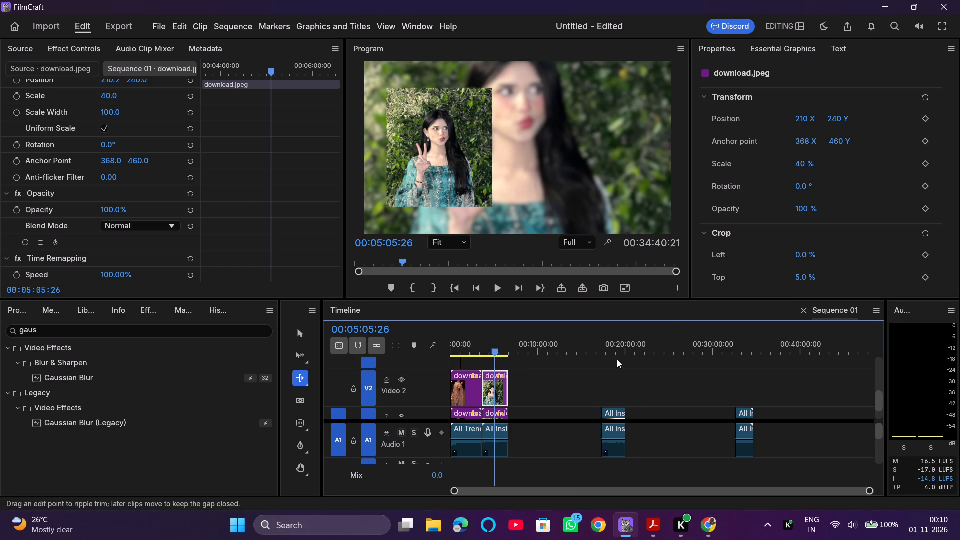
Move the AARZU song clip with its audio on Video 1 directly after the download.jpeg clip.
click(607, 342)
scroll(547, 412, down, 2)
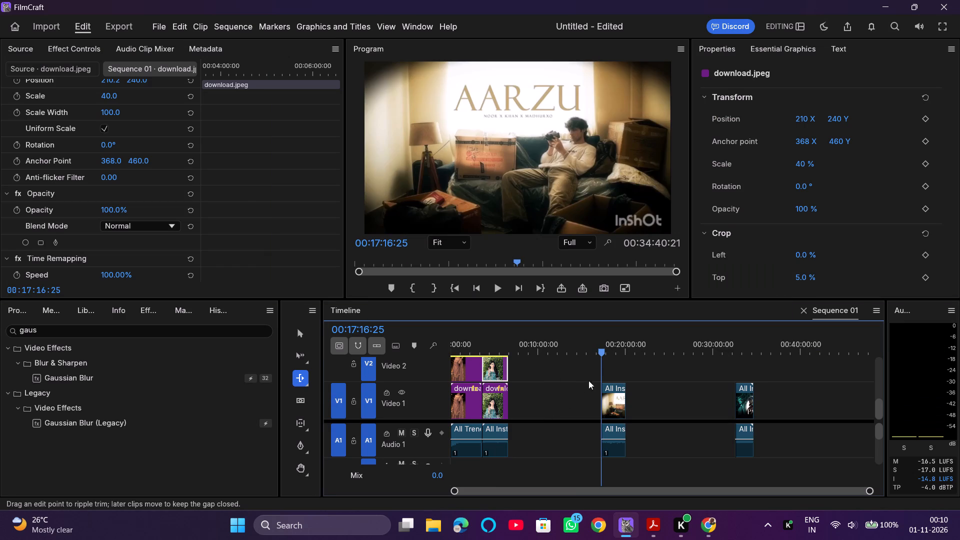
drag(613, 396, 519, 398)
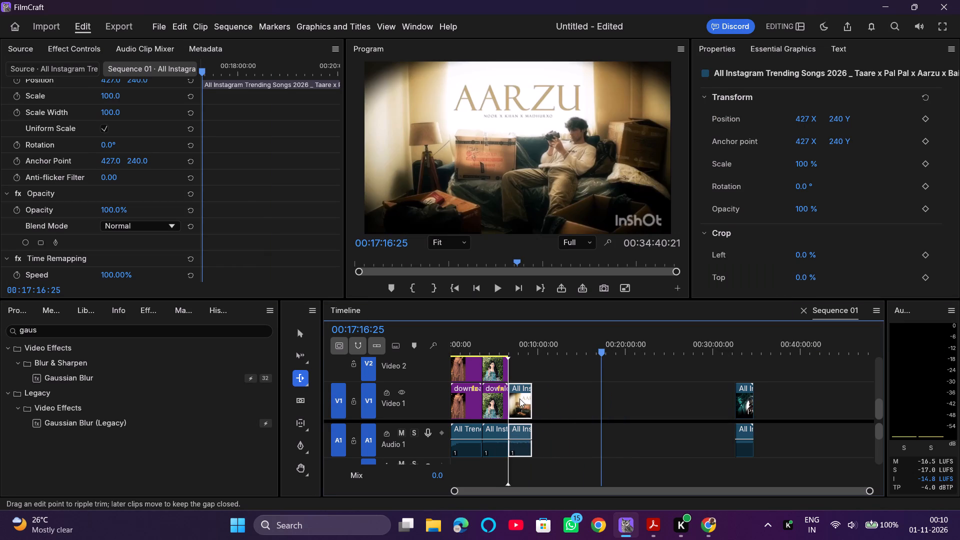
Unlink the AARZU clip on Video 1 from its audio and delete only the video part.
click(515, 339)
click(521, 331)
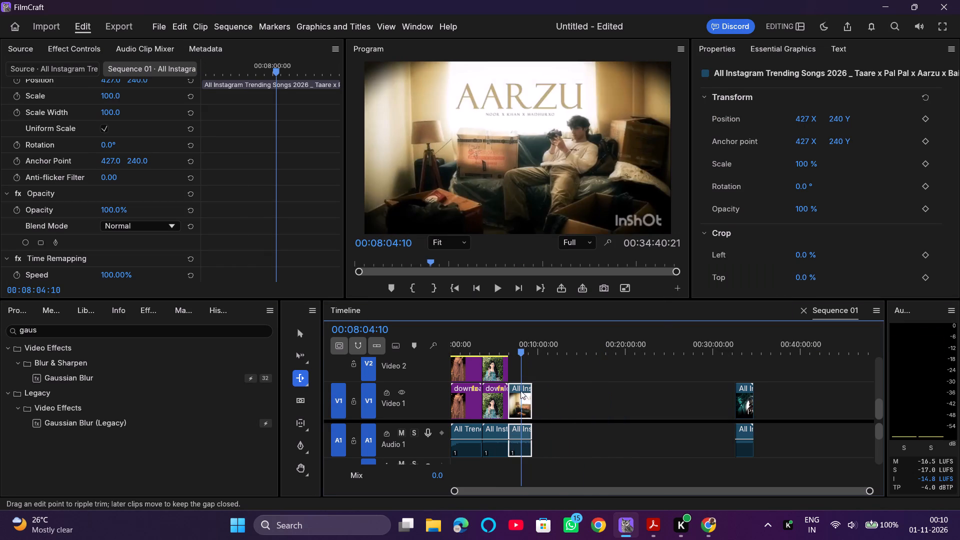
right_click(515, 409)
click(543, 202)
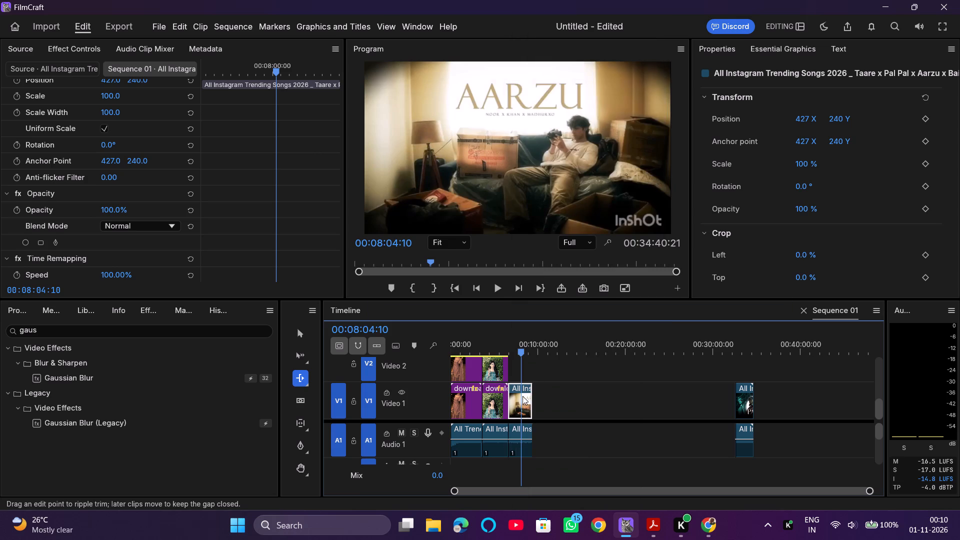
click(522, 396)
key(Delete)
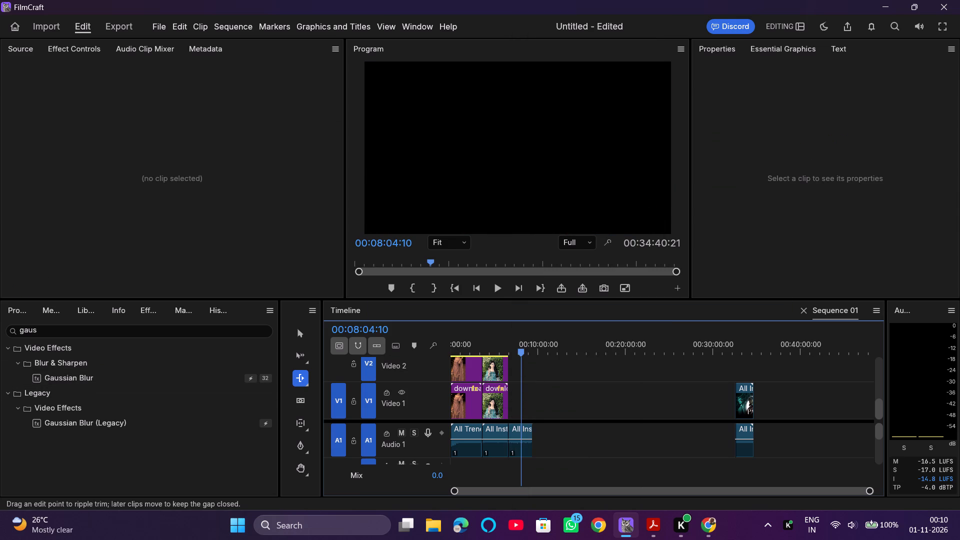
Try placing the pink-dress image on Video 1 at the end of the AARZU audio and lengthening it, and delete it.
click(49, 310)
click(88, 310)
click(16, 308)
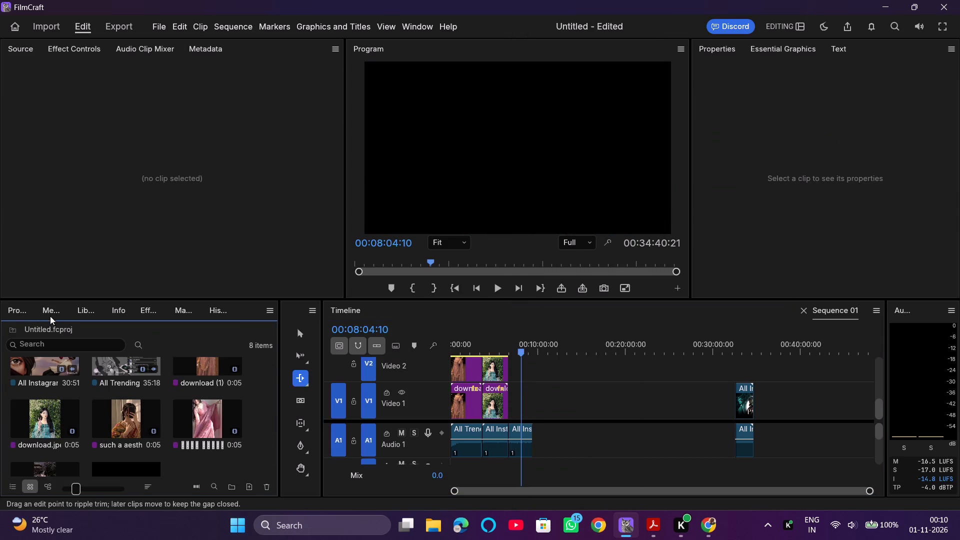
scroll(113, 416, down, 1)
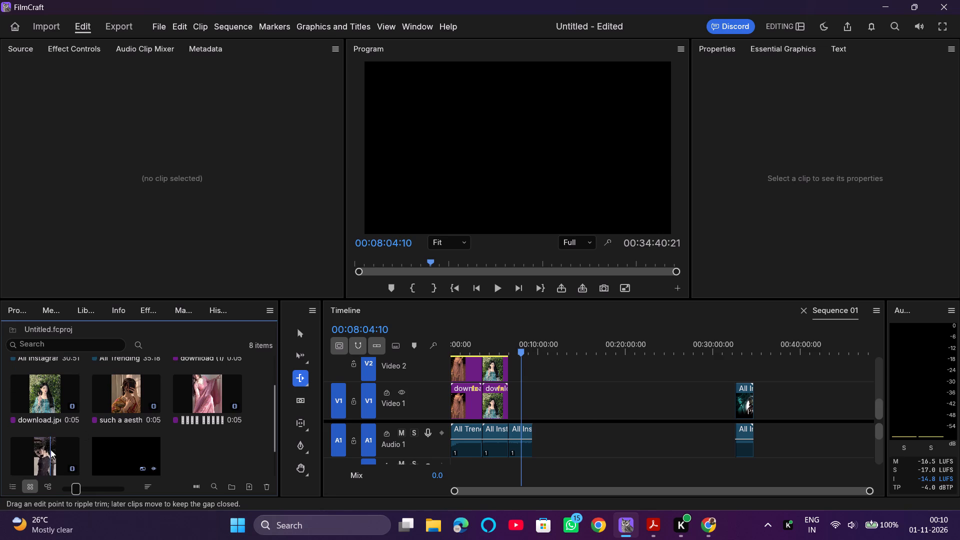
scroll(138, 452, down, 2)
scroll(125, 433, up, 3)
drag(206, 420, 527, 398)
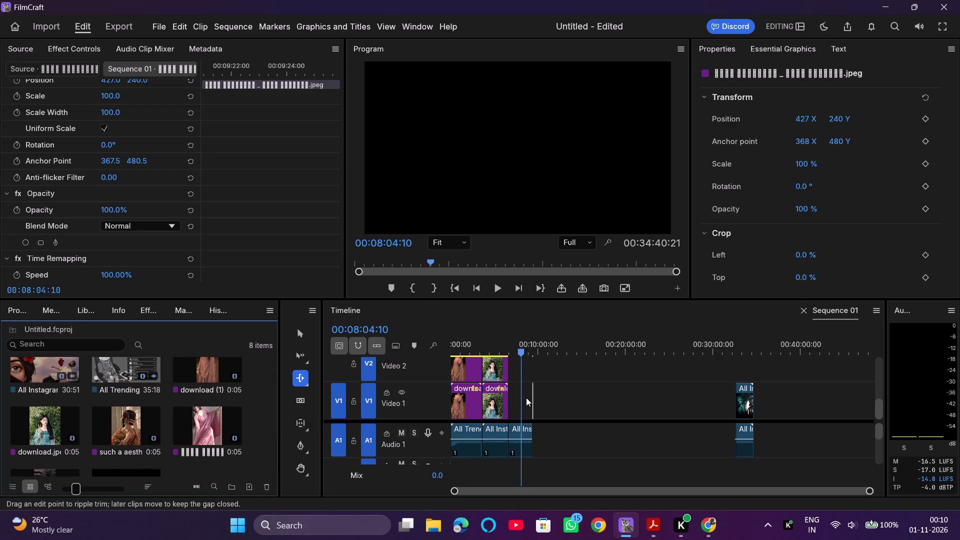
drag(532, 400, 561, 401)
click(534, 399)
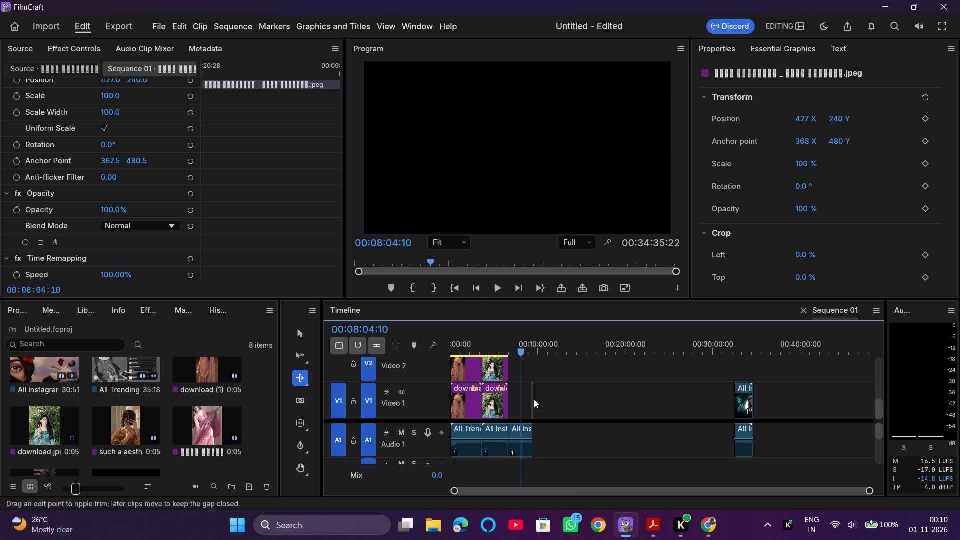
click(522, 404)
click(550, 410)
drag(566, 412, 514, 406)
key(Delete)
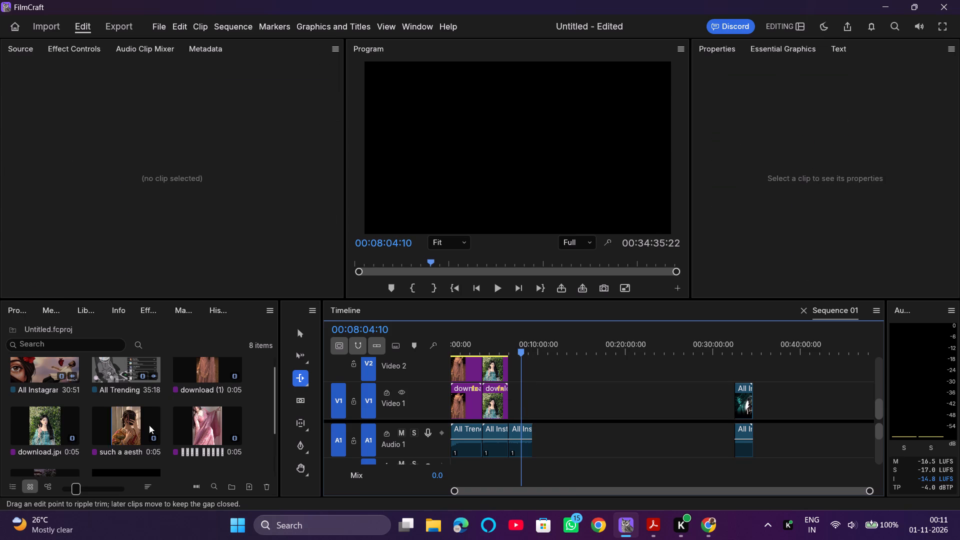
Place the pink-dress image on Video 1 directly after download.jpeg and fit its length to the AARZU audio.
drag(197, 423, 521, 400)
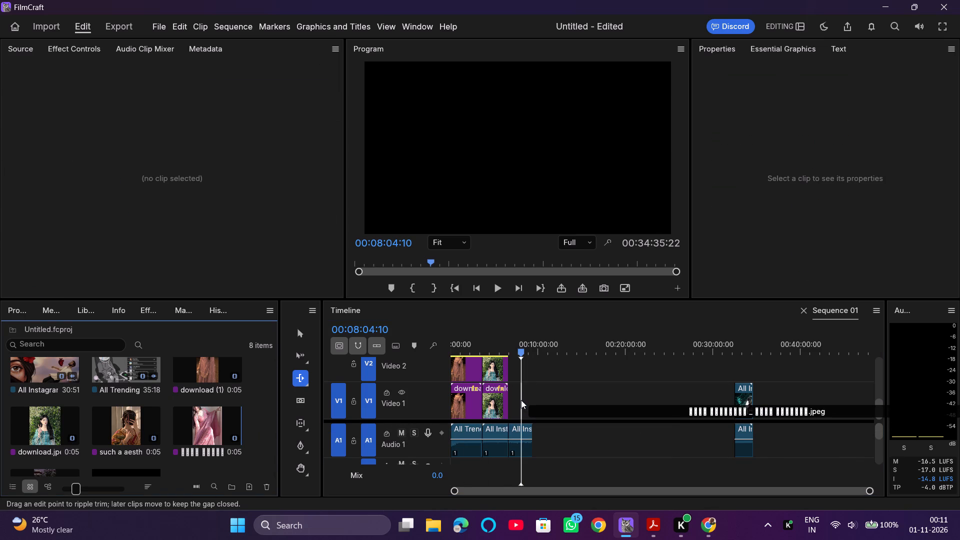
drag(521, 400, 520, 398)
drag(521, 349, 519, 349)
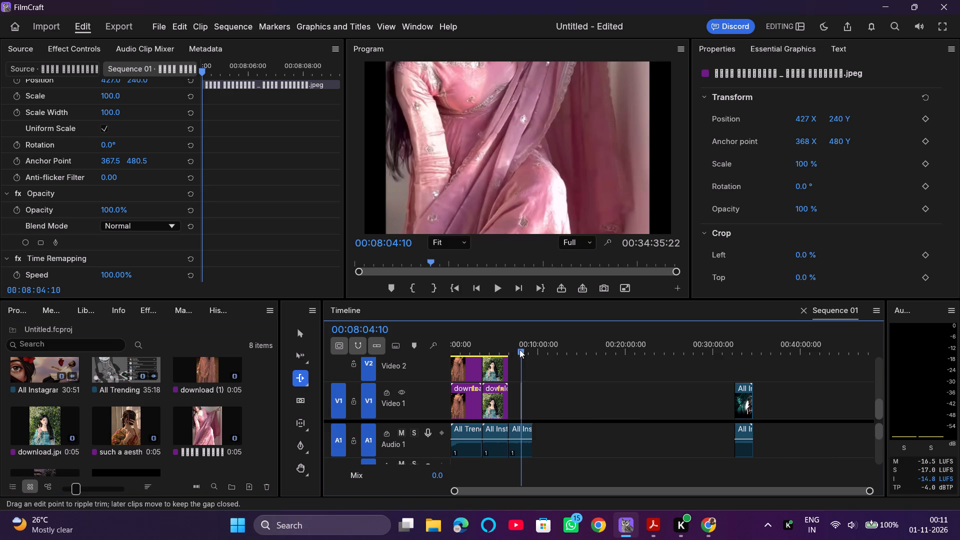
drag(519, 349, 513, 349)
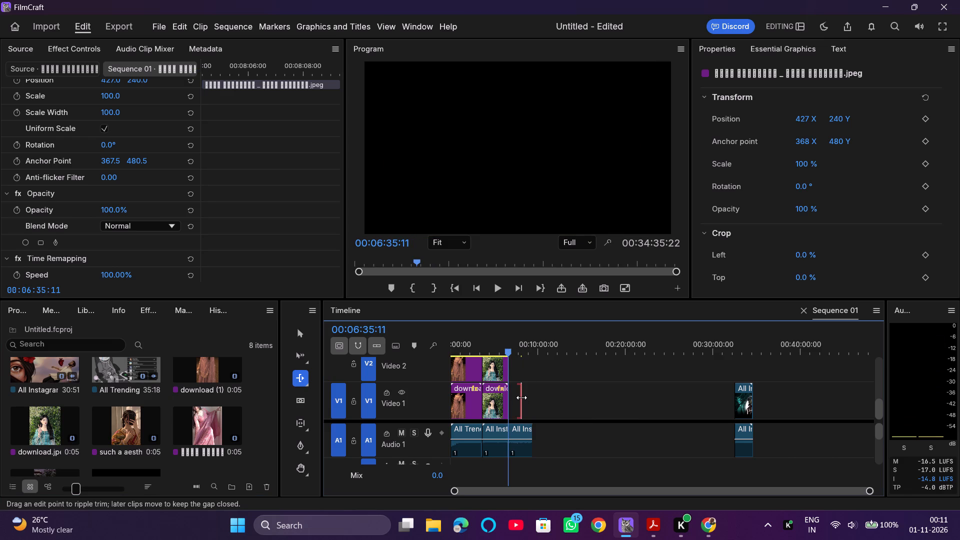
drag(521, 398, 548, 398)
drag(532, 399, 522, 397)
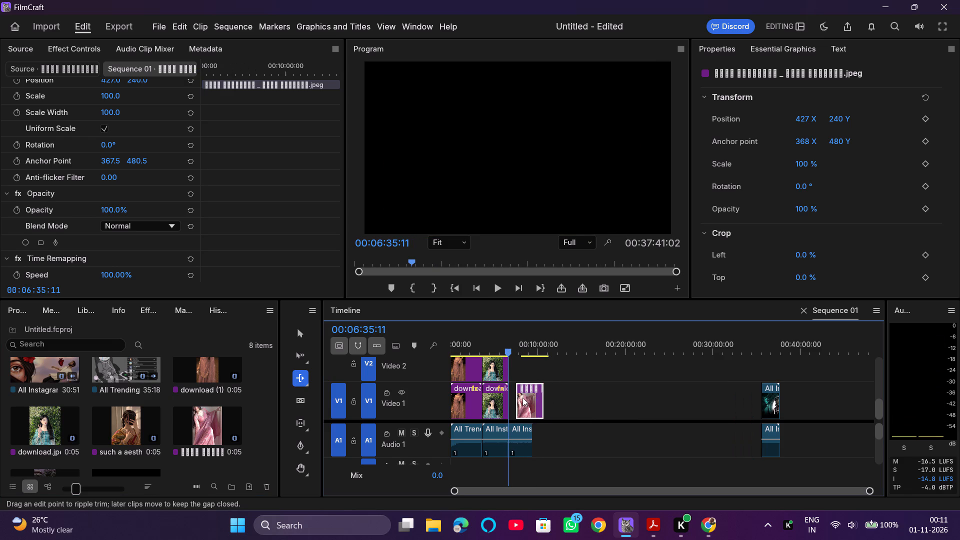
drag(522, 397, 518, 397)
drag(537, 404, 529, 405)
Duplicate the pink-dress image clip onto Video 2, directly above the original.
drag(516, 403, 518, 386)
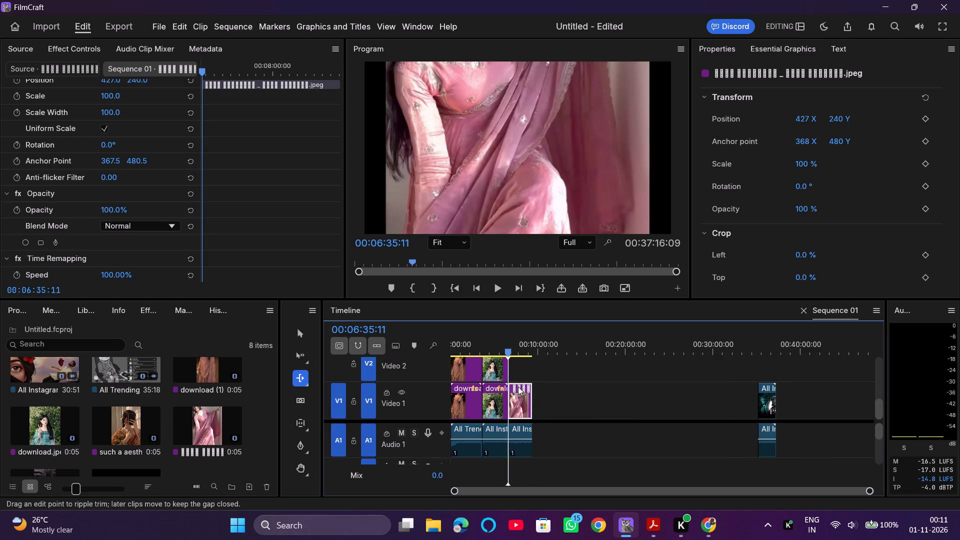
drag(518, 386, 518, 368)
Scale the Video 1 pink-dress image up to about 119% so it fills the frame width.
click(515, 403)
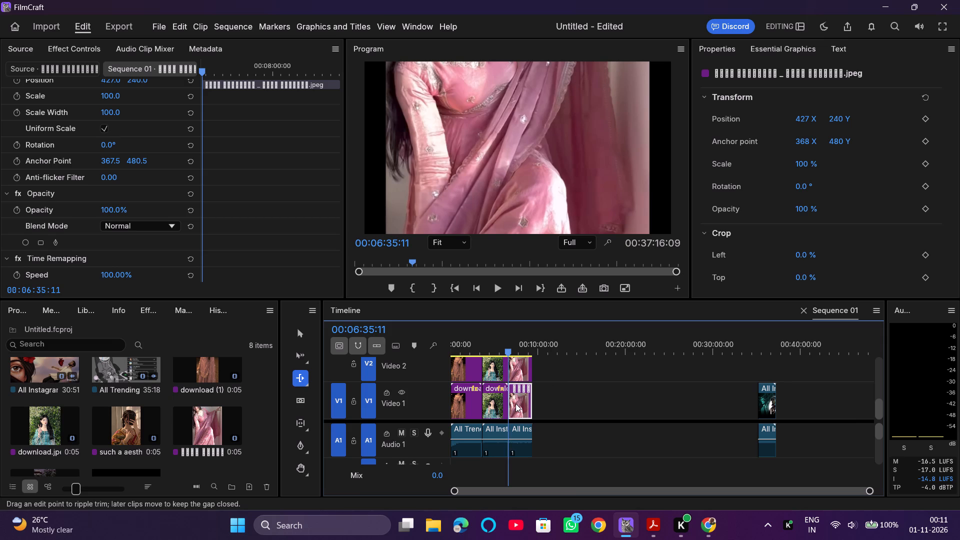
drag(797, 162, 808, 164)
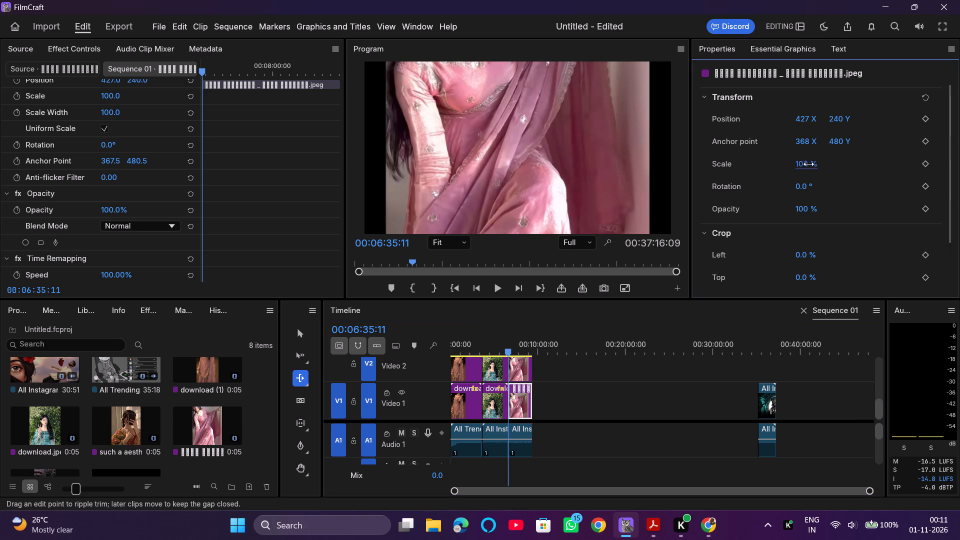
drag(808, 164, 824, 165)
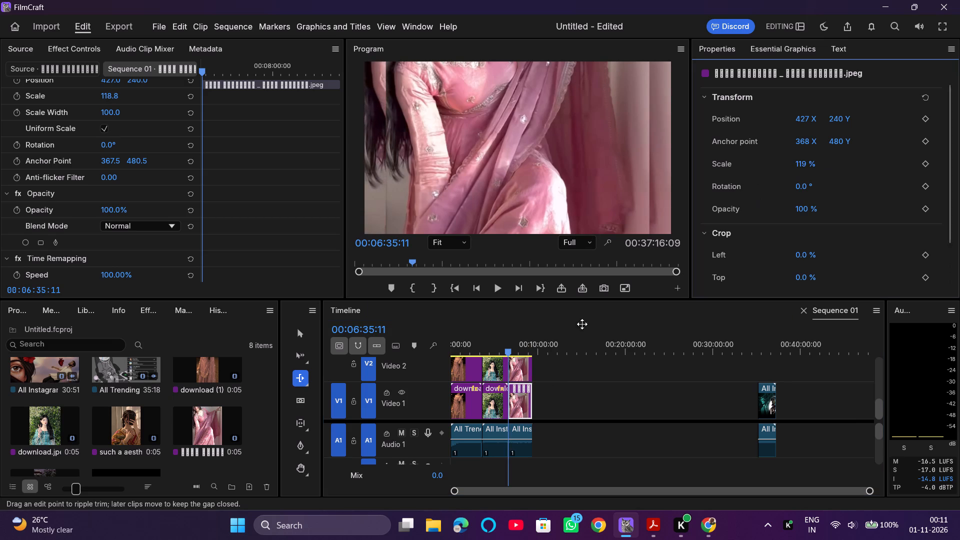
Apply Gaussian Blur to the Video 1 pink-dress image with a blurriness of 8.
click(156, 310)
drag(100, 376, 519, 390)
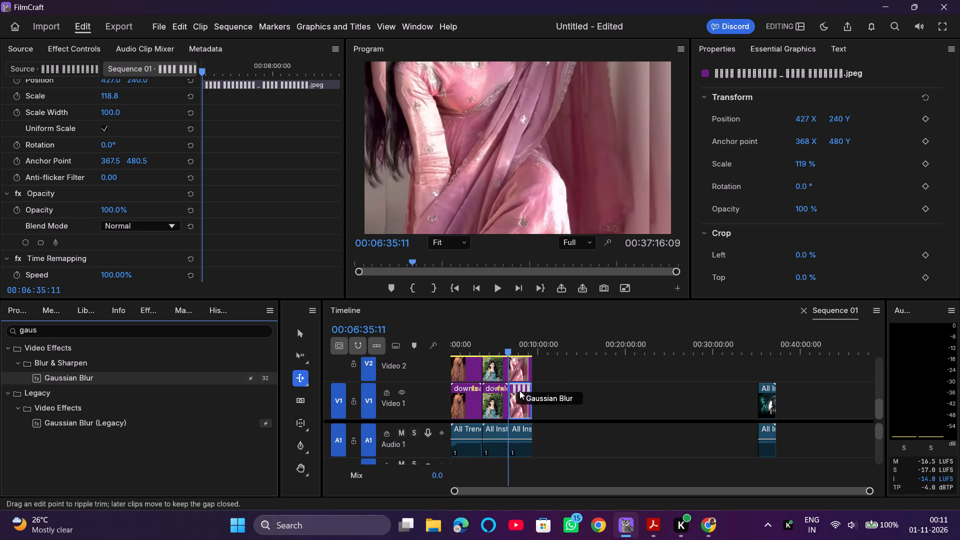
drag(519, 390, 520, 391)
scroll(86, 214, down, 3)
click(115, 232)
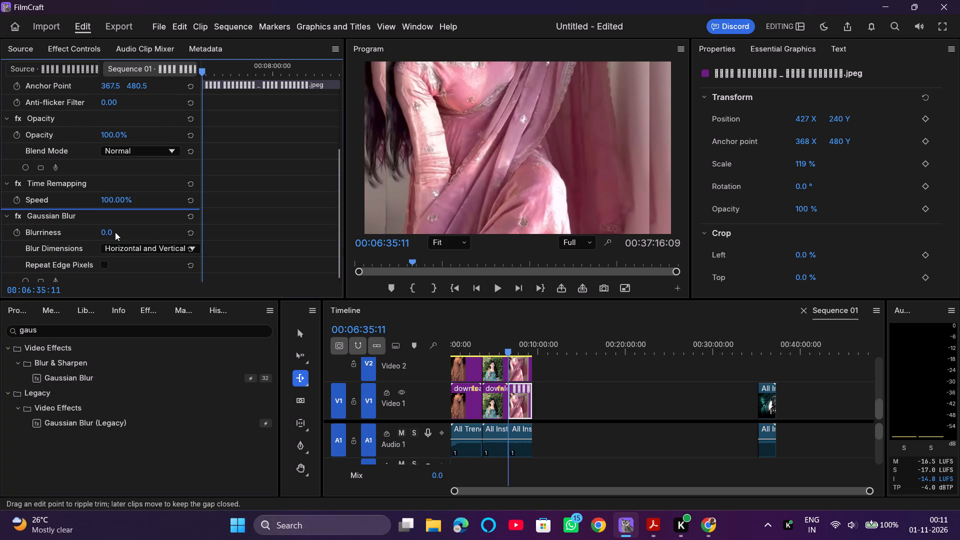
click(106, 233)
key(8)
key(Return)
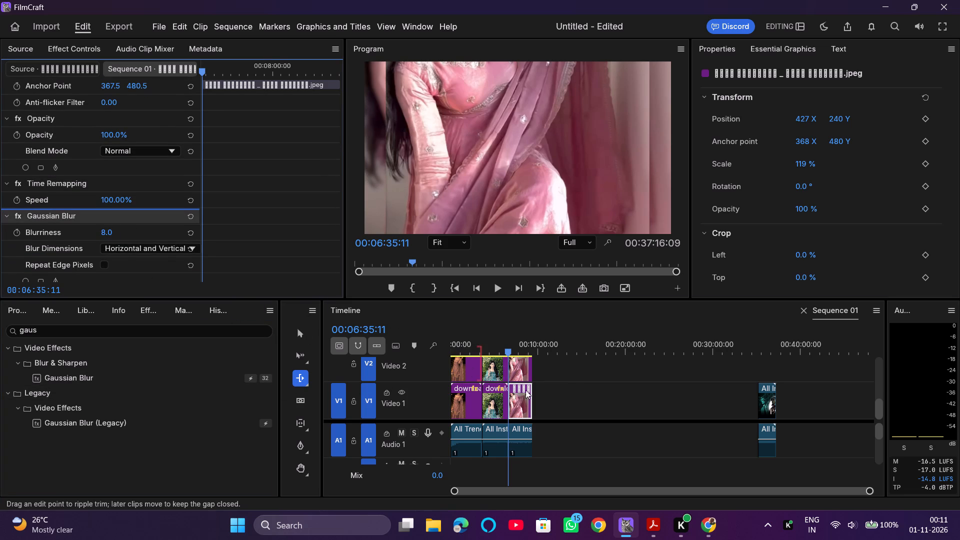
Set the scale of the Video 2 pink-dress image to 40%.
click(520, 375)
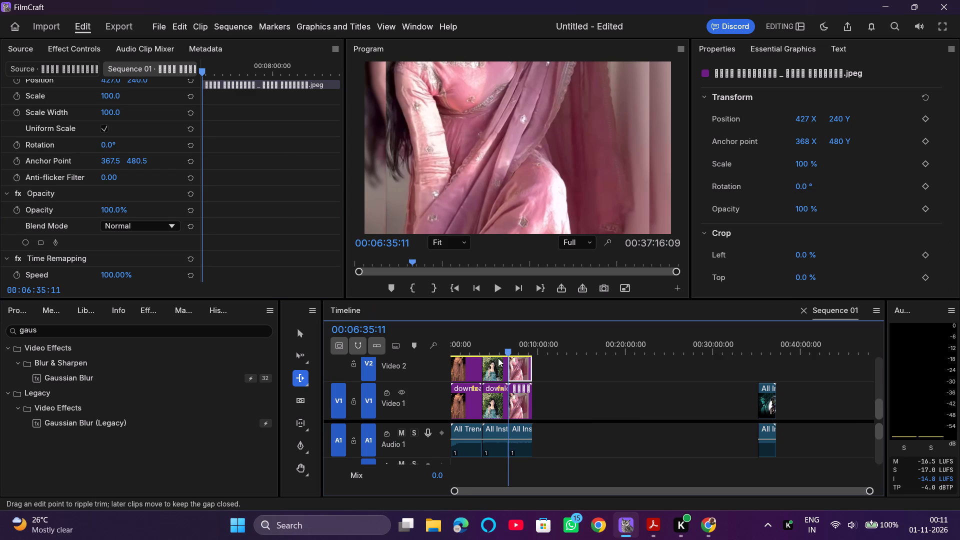
click(522, 342)
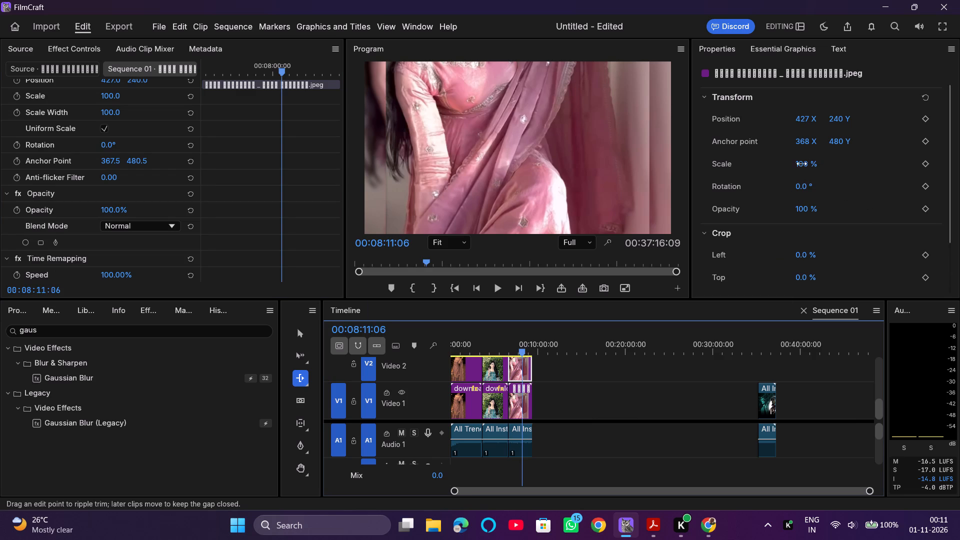
click(801, 164)
text(40)
key(Return)
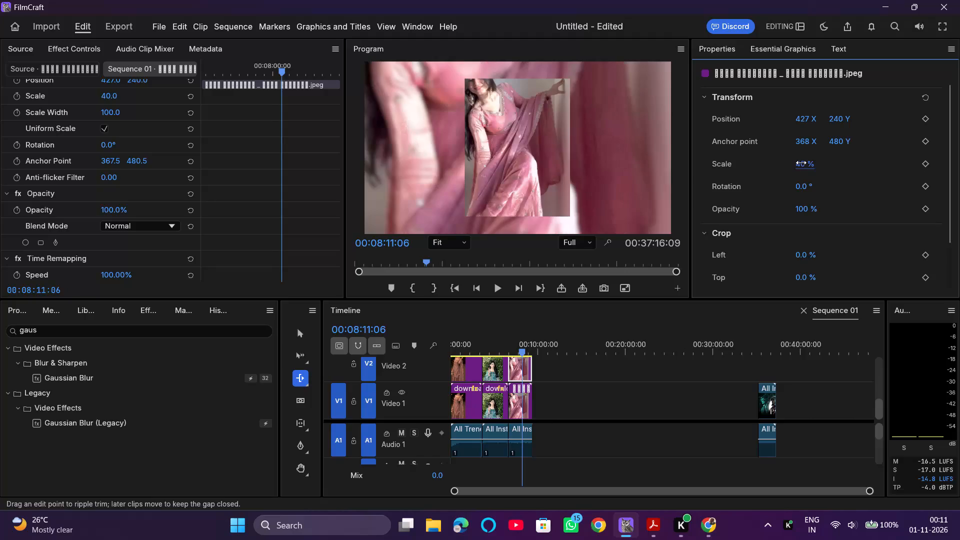
Crop the Video 2 pink-dress image by 15% at the bottom.
scroll(805, 254, down, 2)
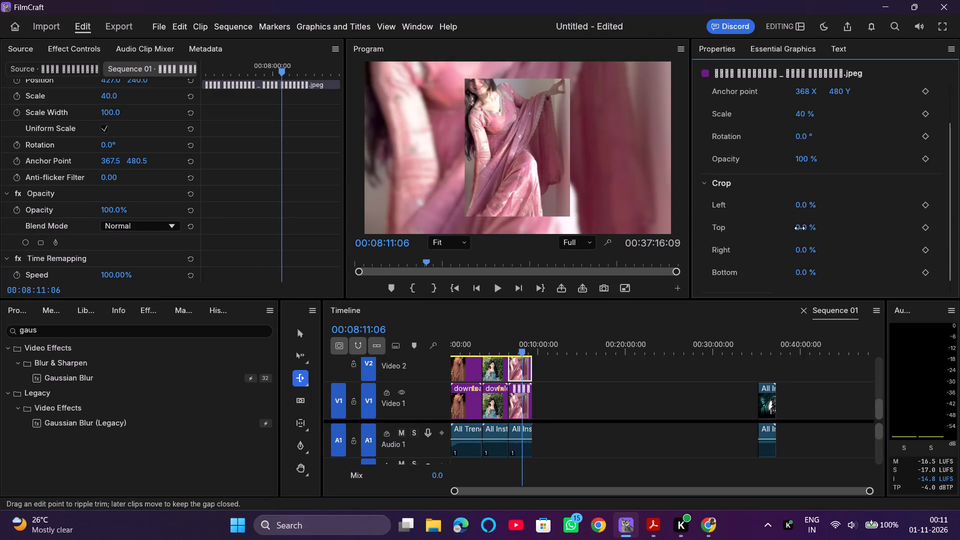
scroll(813, 257, down, 2)
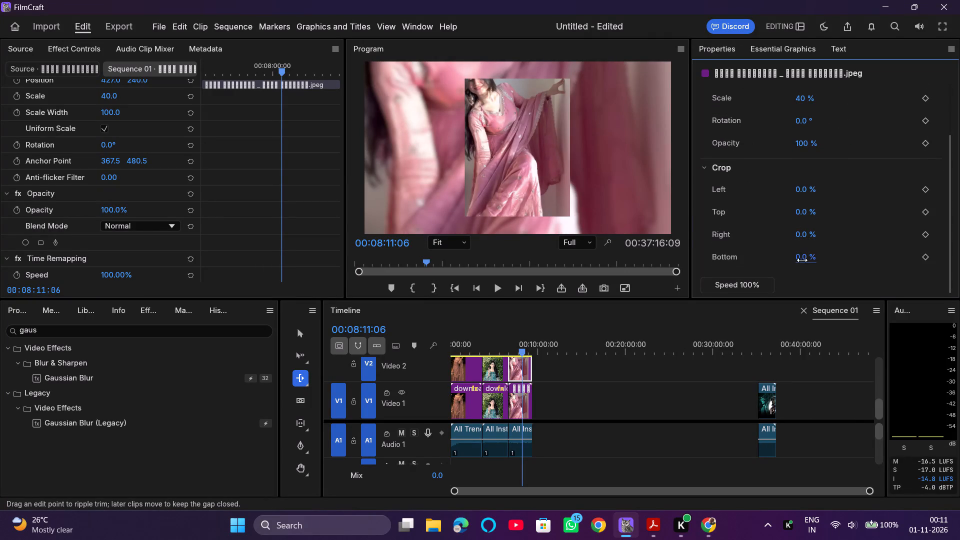
click(802, 260)
key(1)
key(0)
key(BackSpace)
key(BackSpace)
text(15)
key(Return)
Lower the Video 2 pink-dress image to a vertical position of 280.
scroll(812, 172, up, 1)
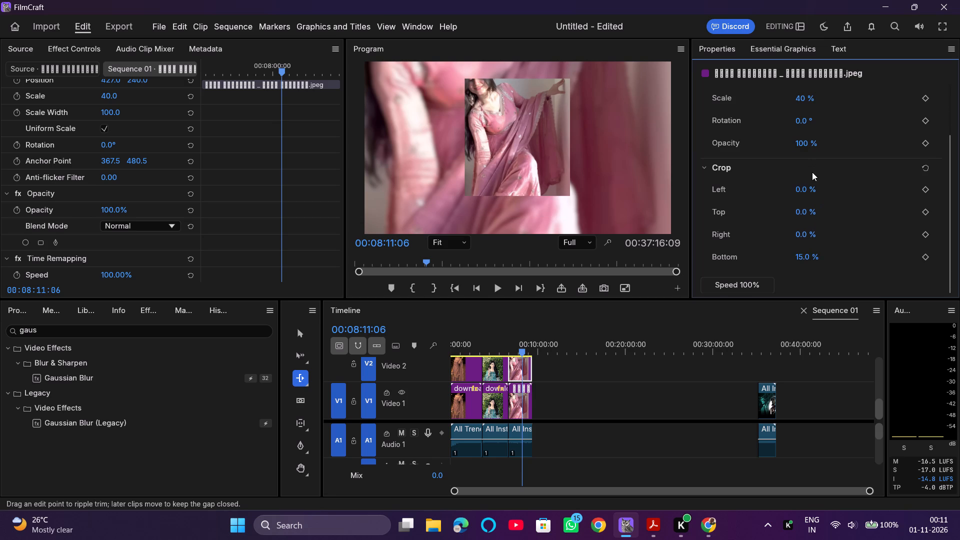
scroll(812, 172, up, 2)
scroll(781, 141, up, 2)
drag(837, 121, 862, 121)
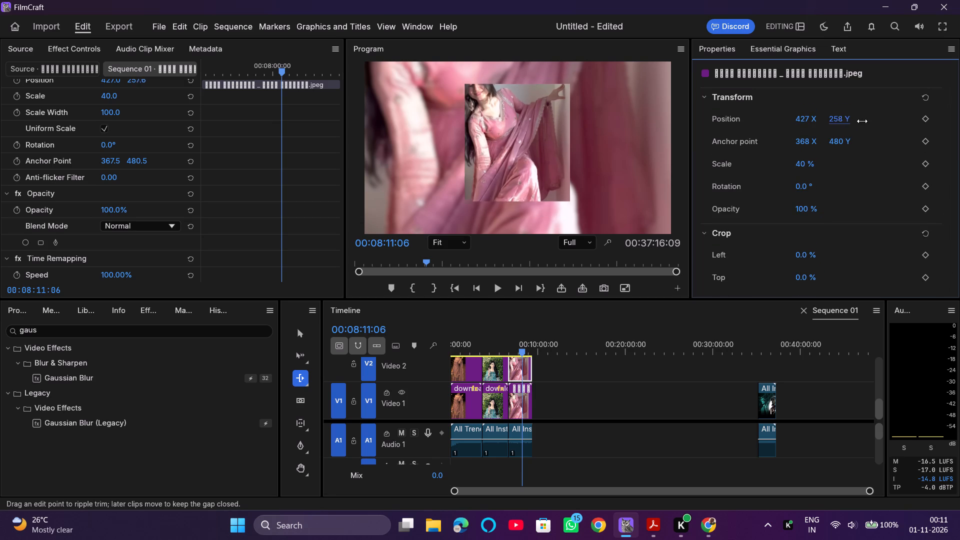
drag(862, 121, 863, 122)
click(841, 120)
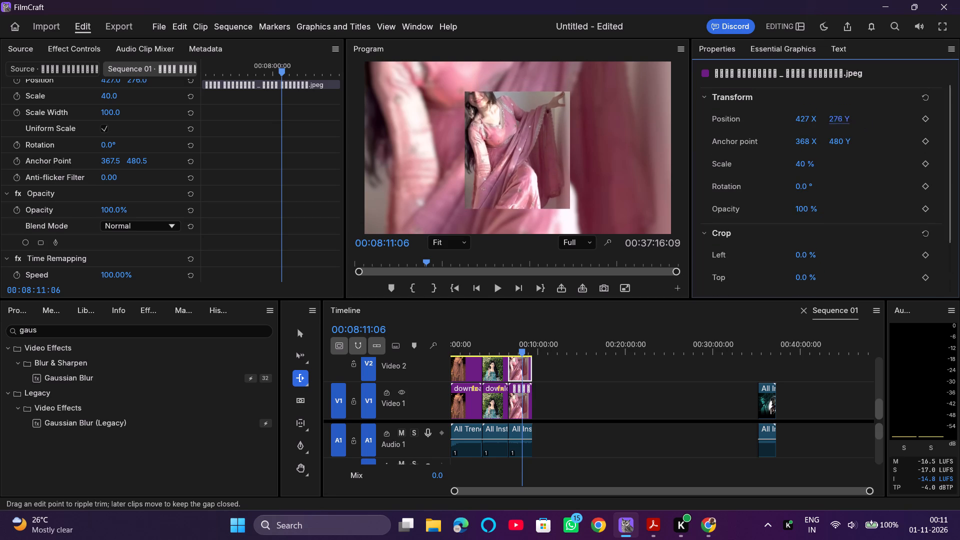
text(280)
key(Return)
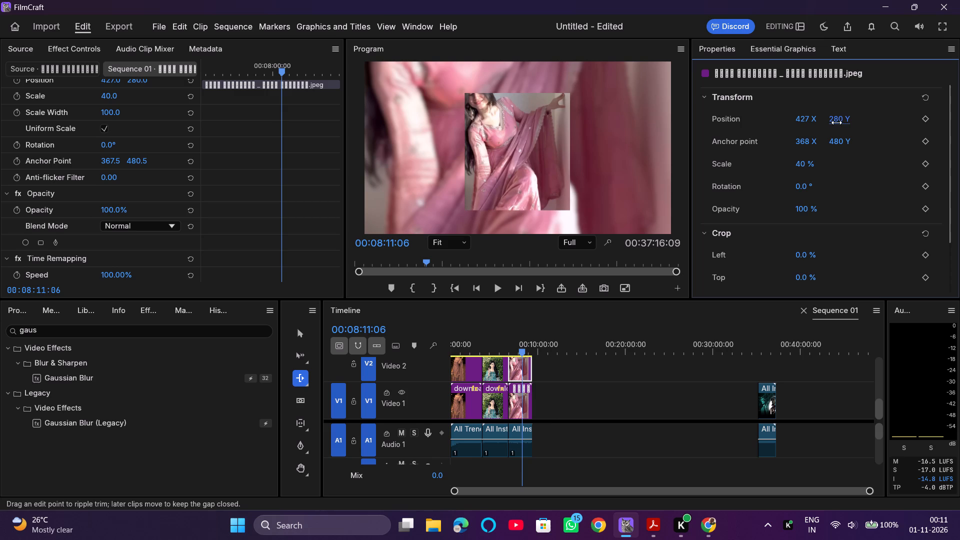
Shift the Video 2 pink-dress image toward the left of the frame, trying horizontal positions 320 and 280 before about 230.
click(809, 123)
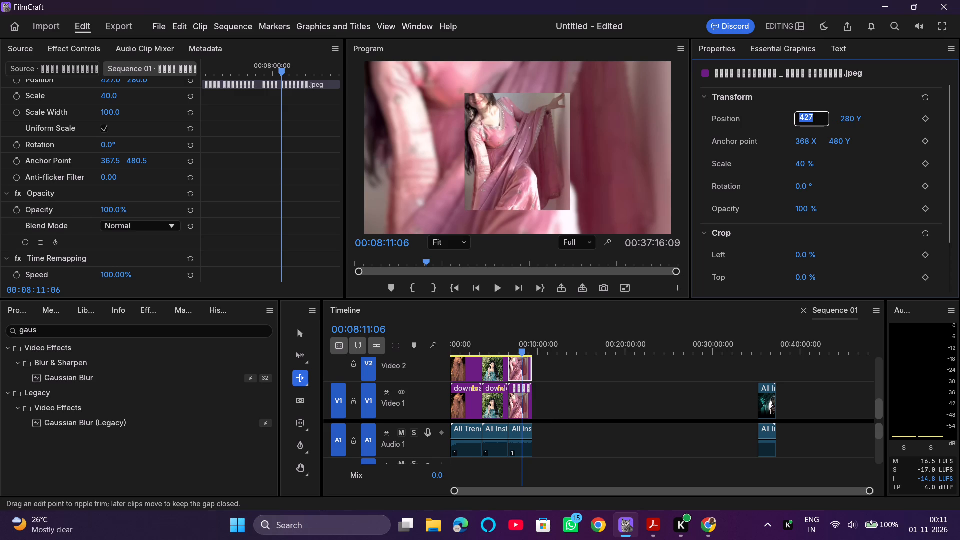
text(320)
key(Return)
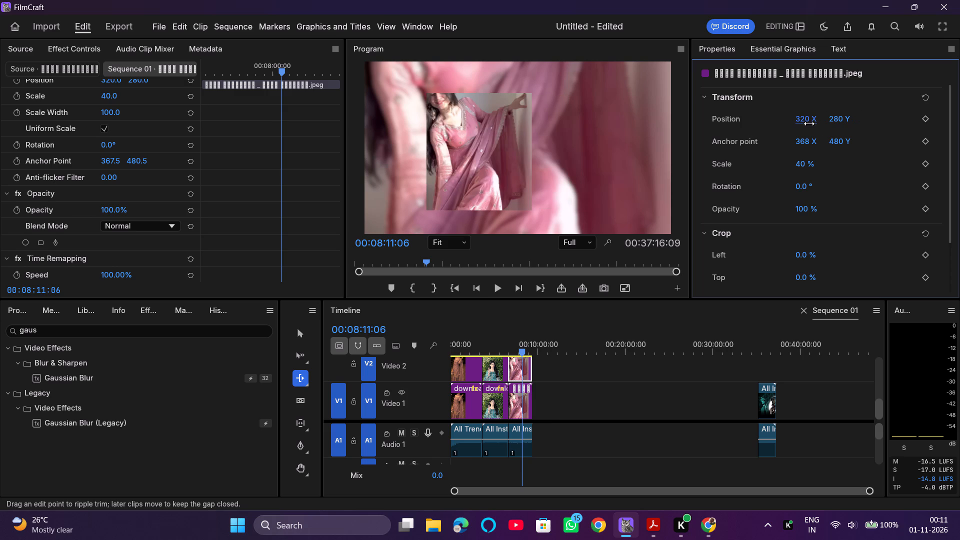
click(809, 123)
text(280)
key(Return)
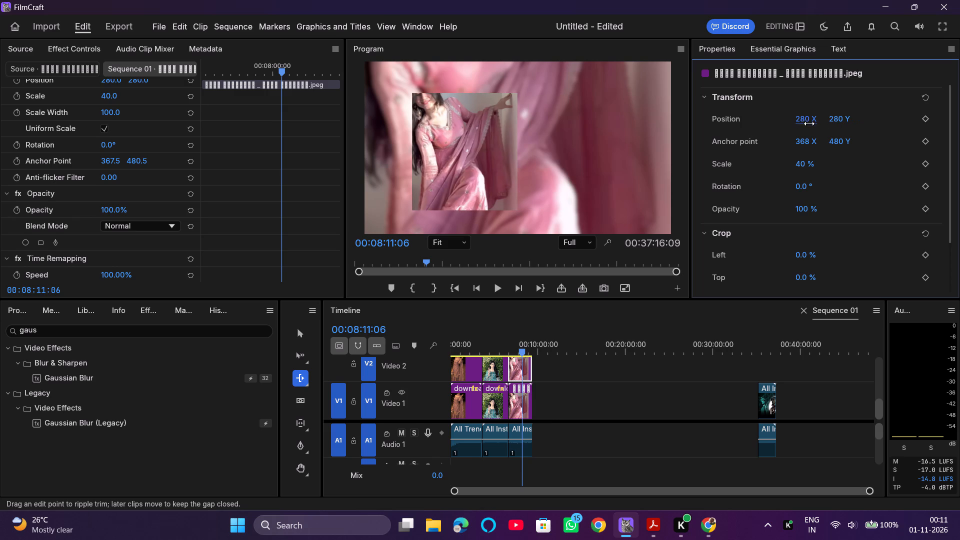
drag(803, 125, 801, 124)
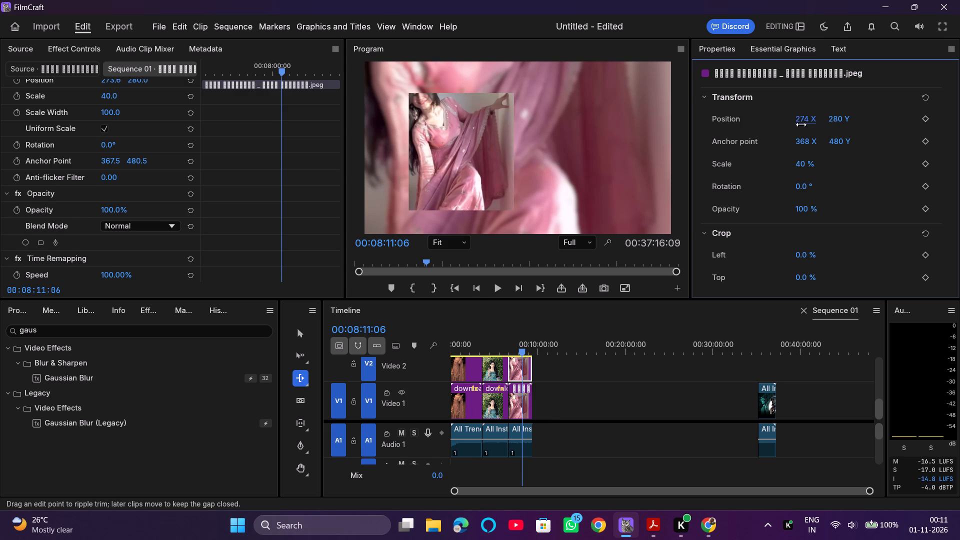
drag(801, 124, 773, 122)
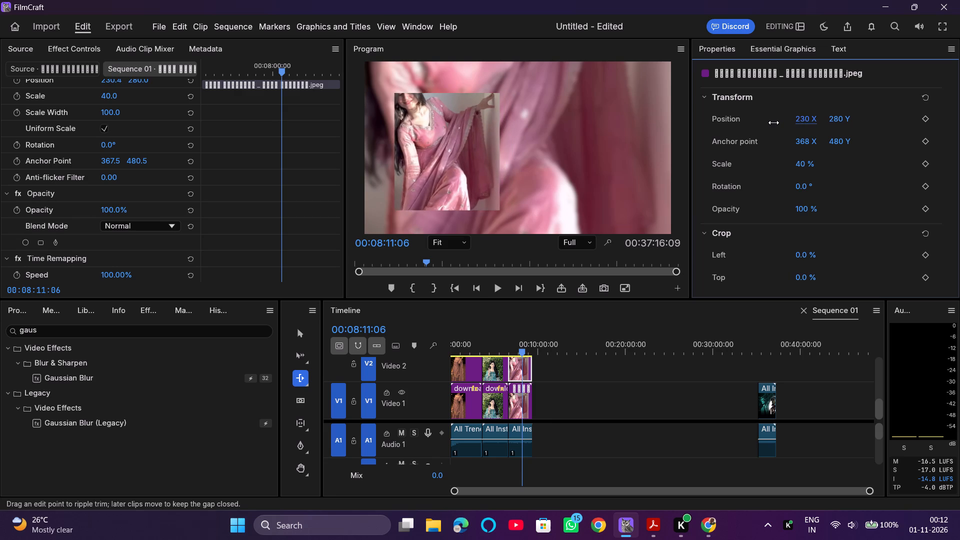
Nudge the Video 2 pink-dress image slightly further toward the left of the frame.
drag(773, 122, 764, 121)
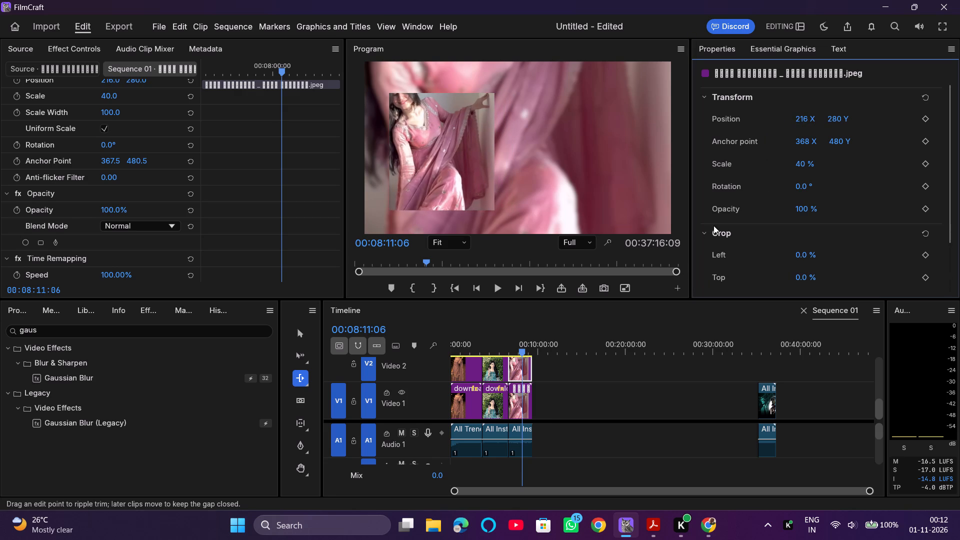
Raise the Video 2 pink-dress image to a vertical position of 265.
drag(836, 115, 818, 121)
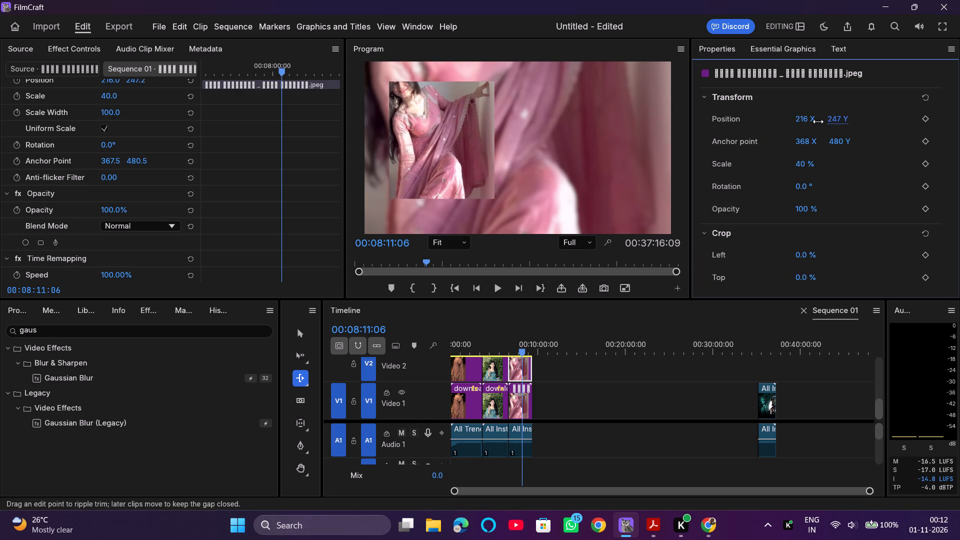
drag(818, 121, 828, 121)
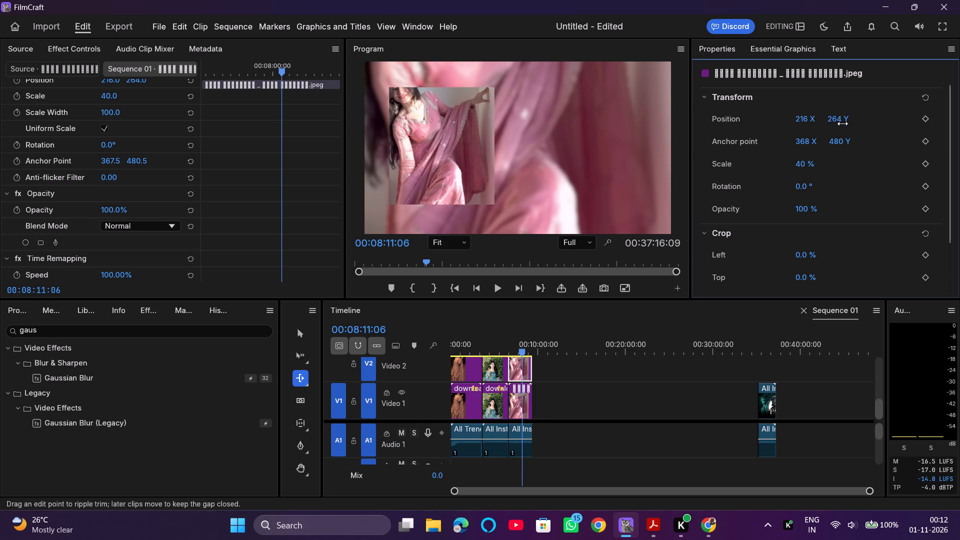
click(841, 122)
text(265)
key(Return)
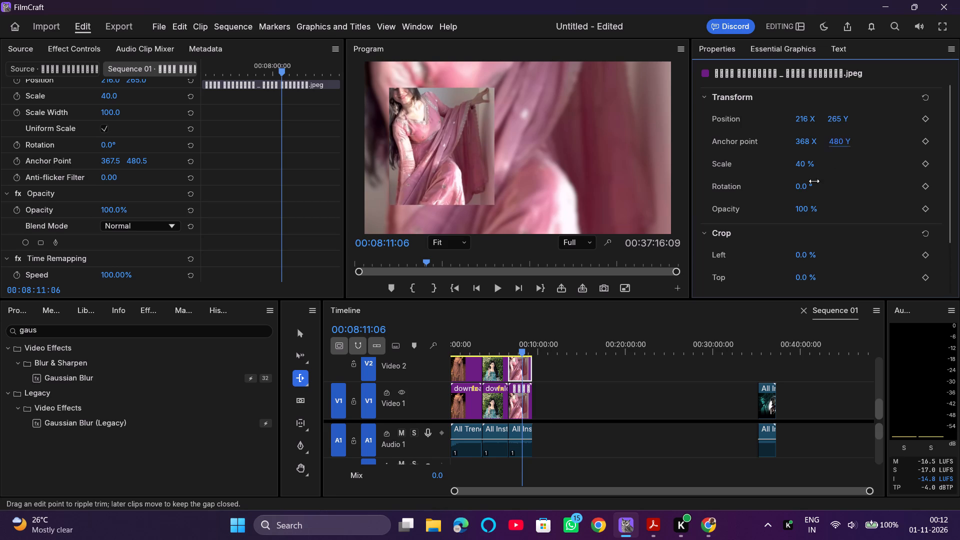
Move the last All Instagram Trending Songs clip with its audio directly against the end of the pink-dress section, closing the gap.
click(628, 387)
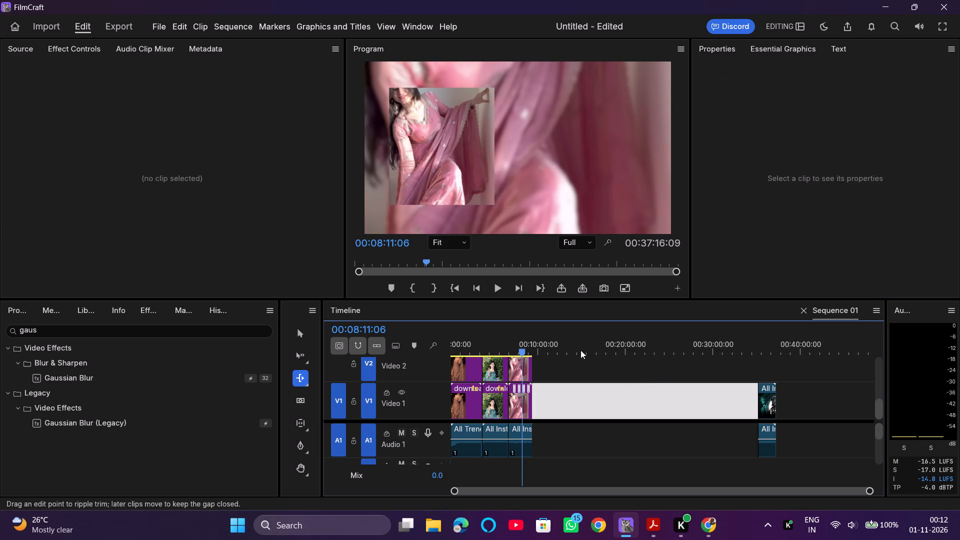
double_click(567, 399)
click(586, 402)
click(586, 322)
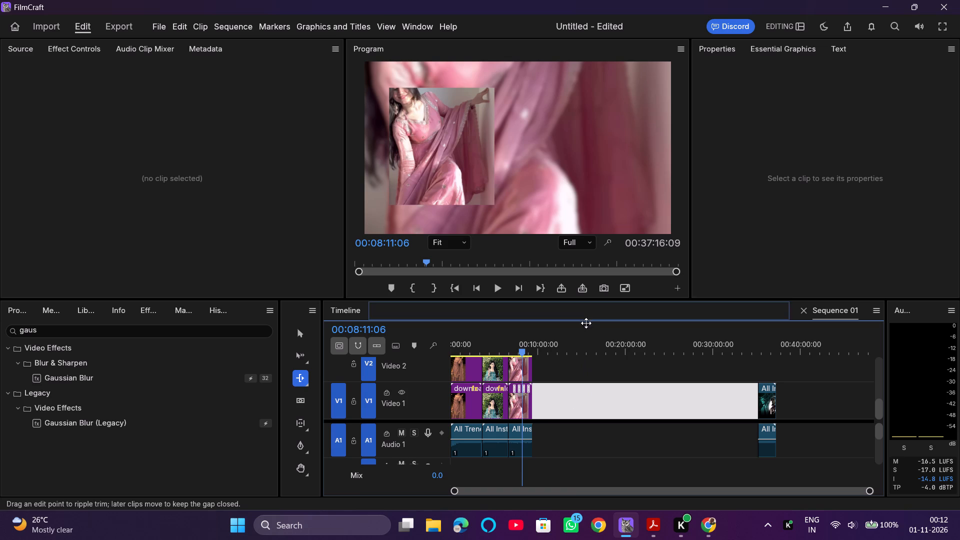
click(576, 341)
drag(770, 399, 630, 403)
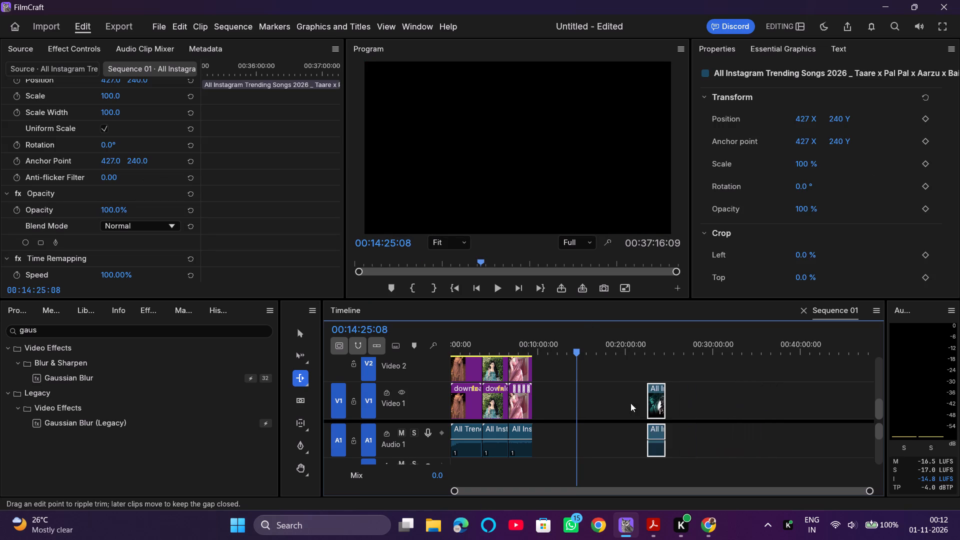
drag(630, 403, 549, 403)
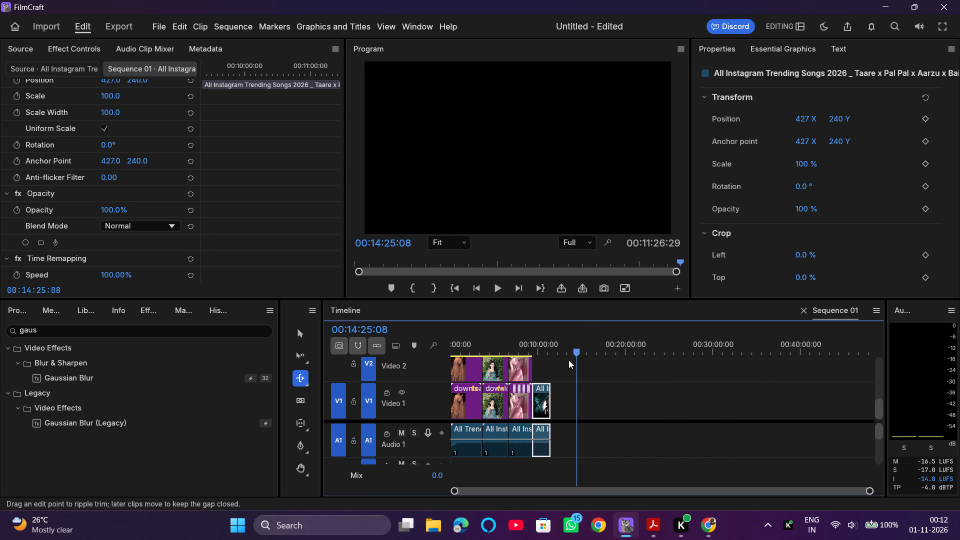
Unlink the last All Instagram Trending Songs clip and delete its Video 1 part, keeping the audio on Audio 1.
click(544, 339)
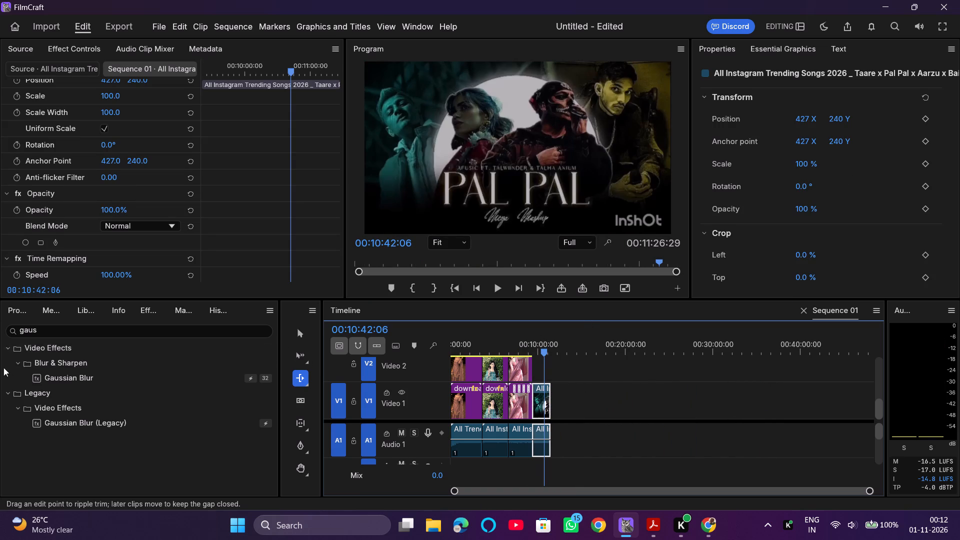
right_click(540, 401)
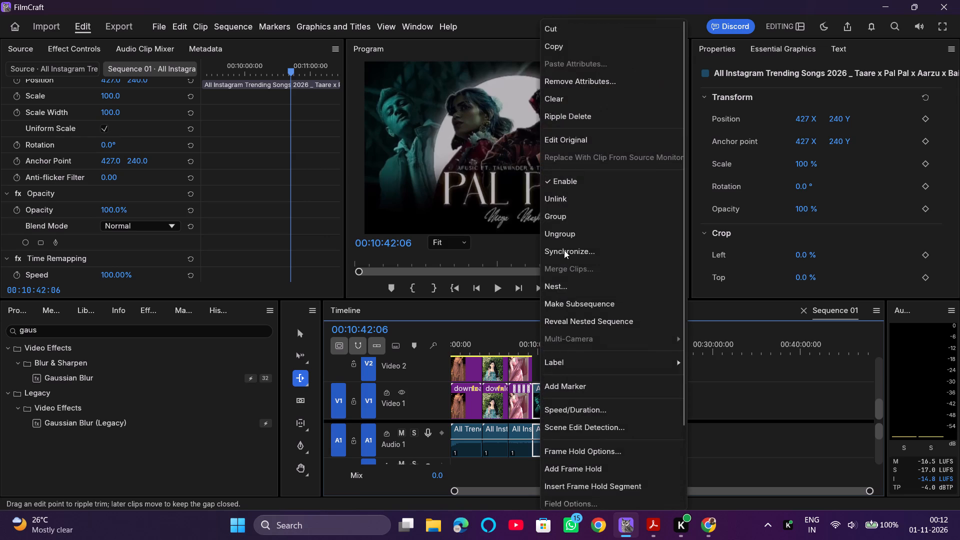
click(561, 196)
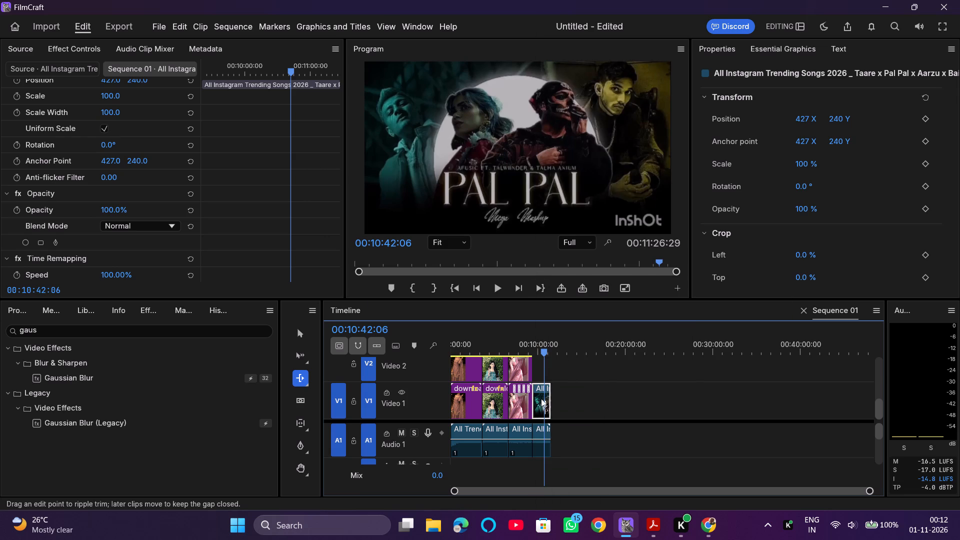
key(Delete)
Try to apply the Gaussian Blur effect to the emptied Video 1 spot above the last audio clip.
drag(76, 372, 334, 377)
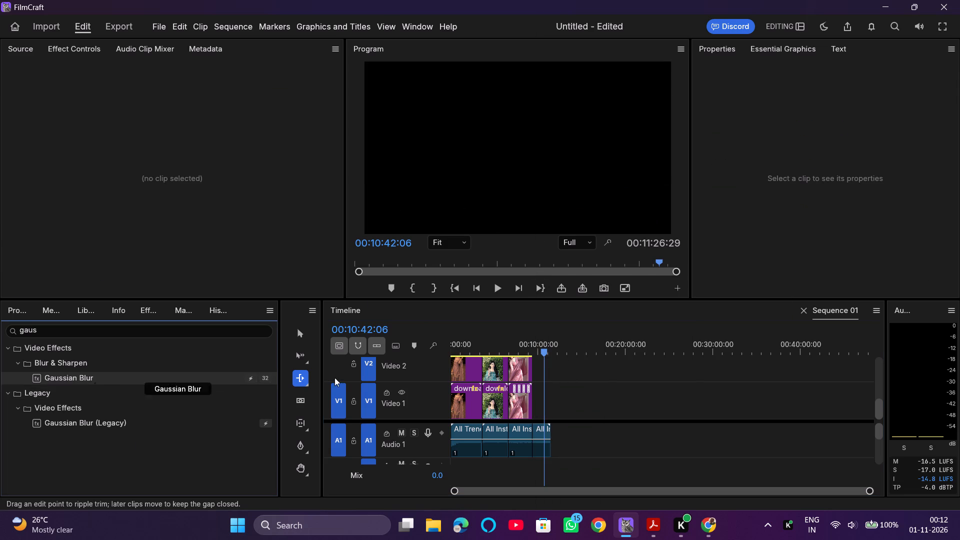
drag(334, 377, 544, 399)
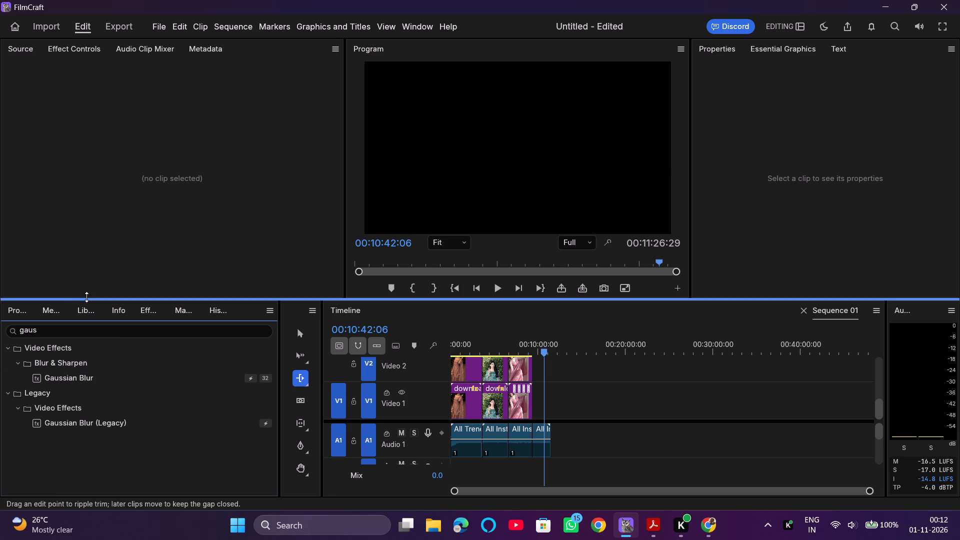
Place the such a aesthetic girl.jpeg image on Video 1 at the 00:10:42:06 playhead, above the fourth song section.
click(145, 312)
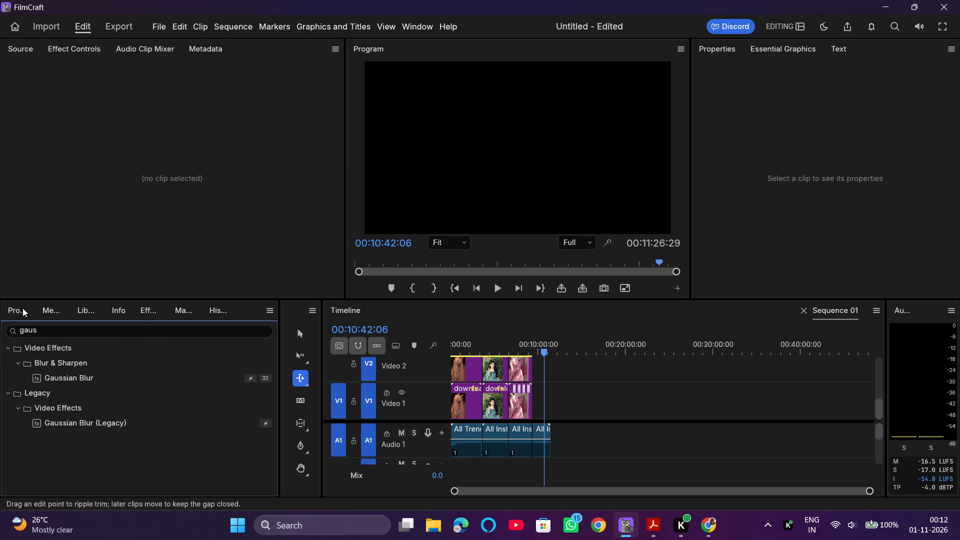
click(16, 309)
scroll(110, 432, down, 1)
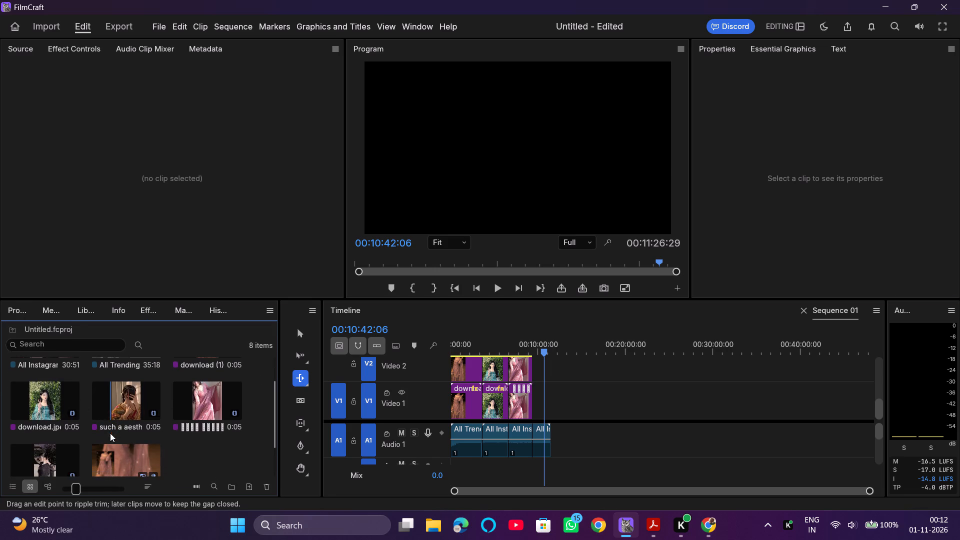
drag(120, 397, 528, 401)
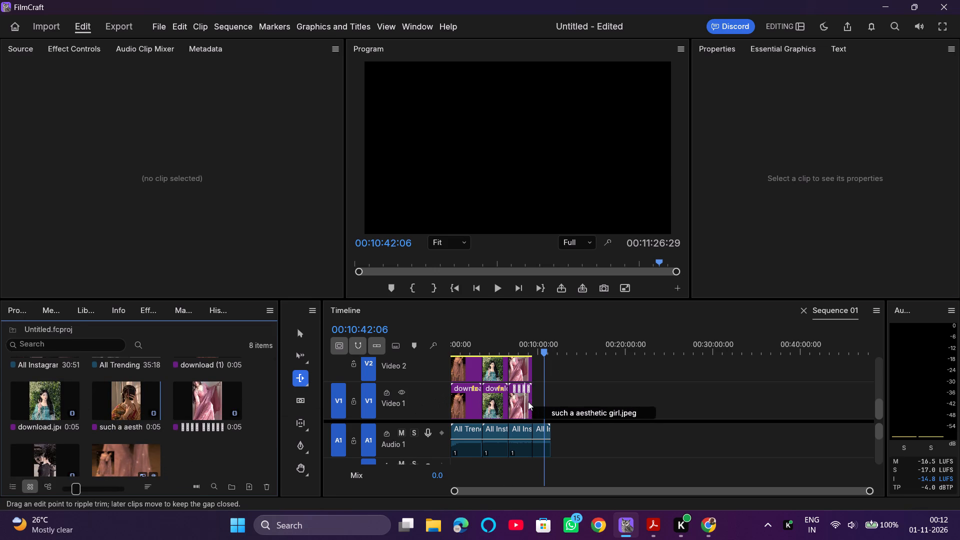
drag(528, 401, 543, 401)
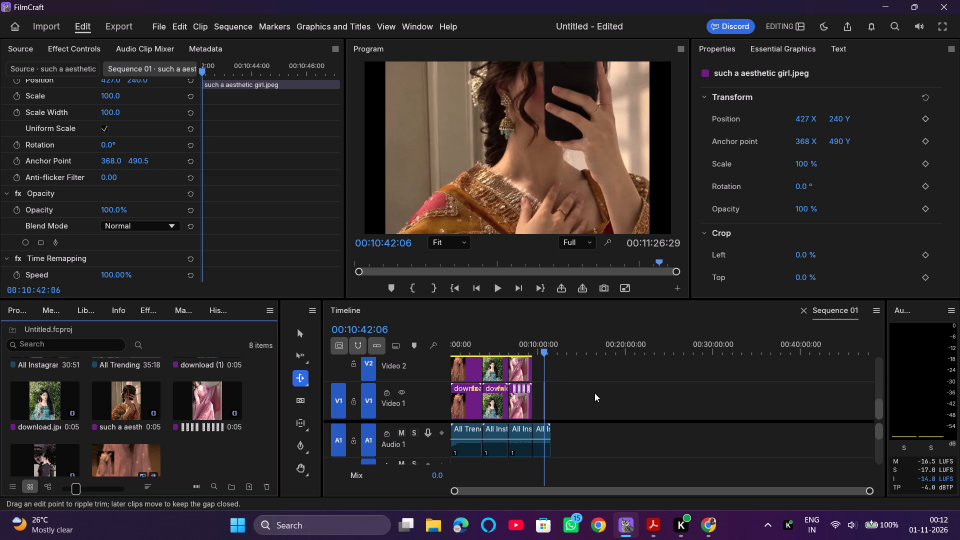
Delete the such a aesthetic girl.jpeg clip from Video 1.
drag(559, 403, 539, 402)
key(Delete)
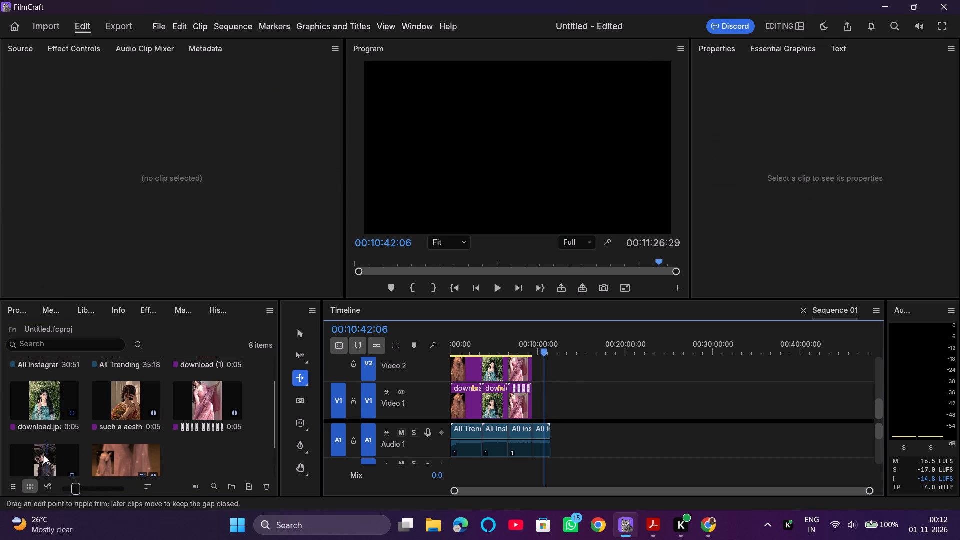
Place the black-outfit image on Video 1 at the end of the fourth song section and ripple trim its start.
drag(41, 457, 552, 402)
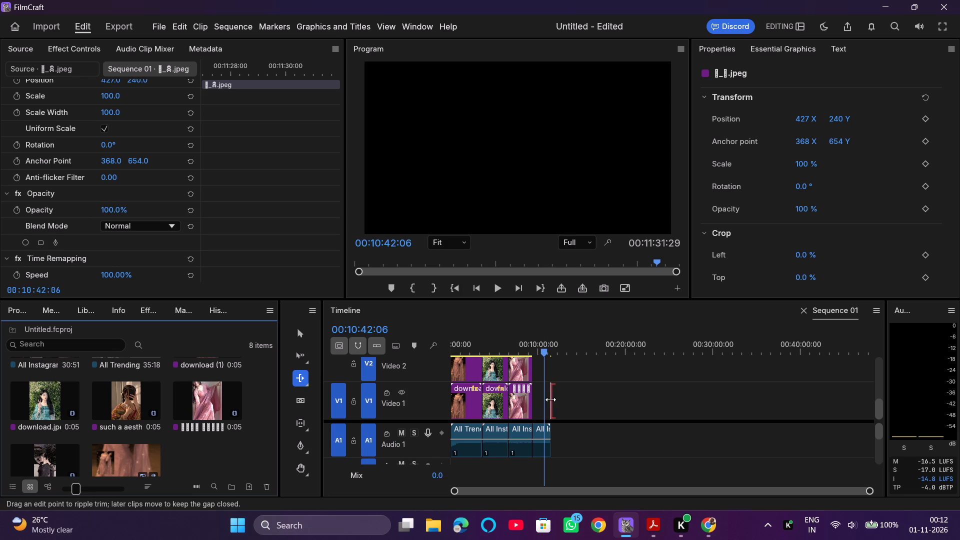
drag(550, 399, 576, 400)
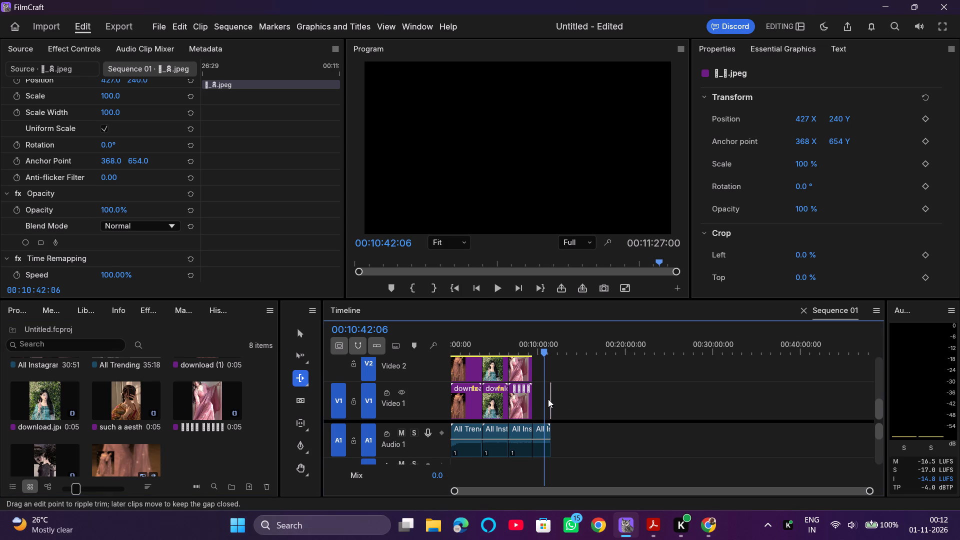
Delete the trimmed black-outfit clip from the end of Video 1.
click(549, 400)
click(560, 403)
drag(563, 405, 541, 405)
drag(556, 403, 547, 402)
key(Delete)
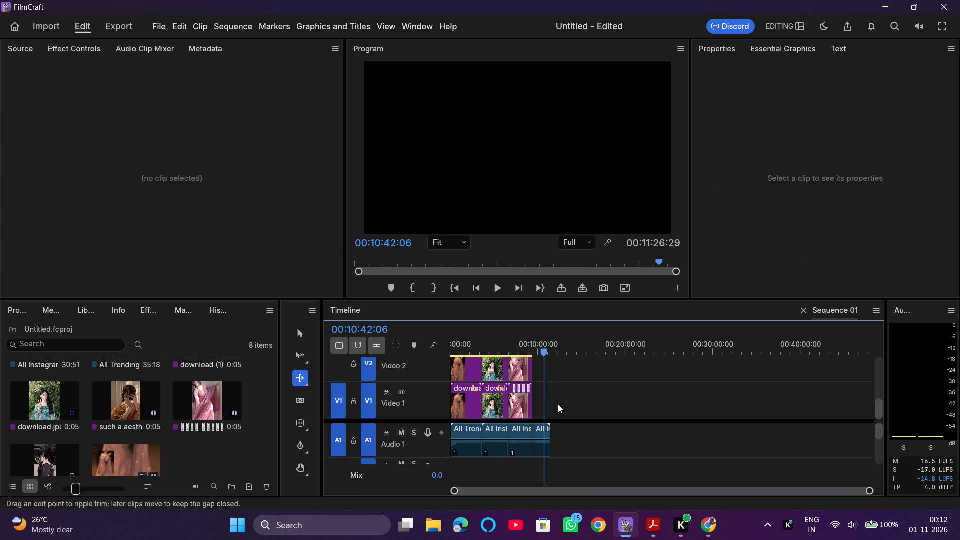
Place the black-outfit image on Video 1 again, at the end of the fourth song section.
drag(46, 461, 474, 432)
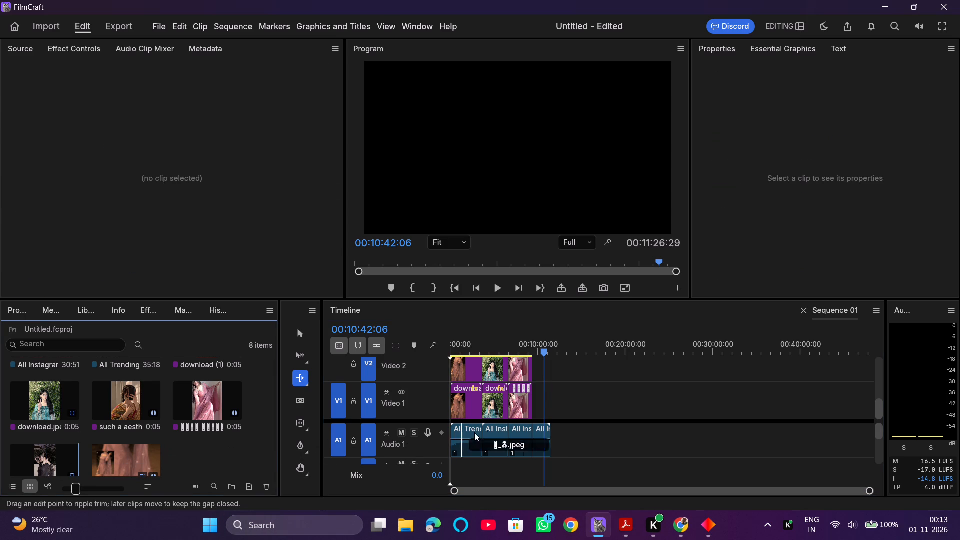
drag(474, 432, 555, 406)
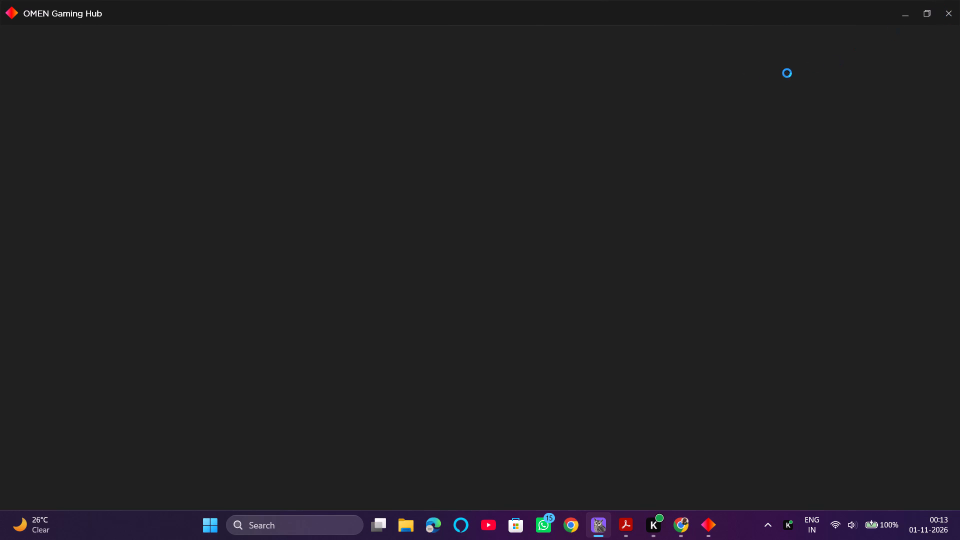
Dismiss the What's New dialog and close the OMEN Gaming Hub window.
click(662, 439)
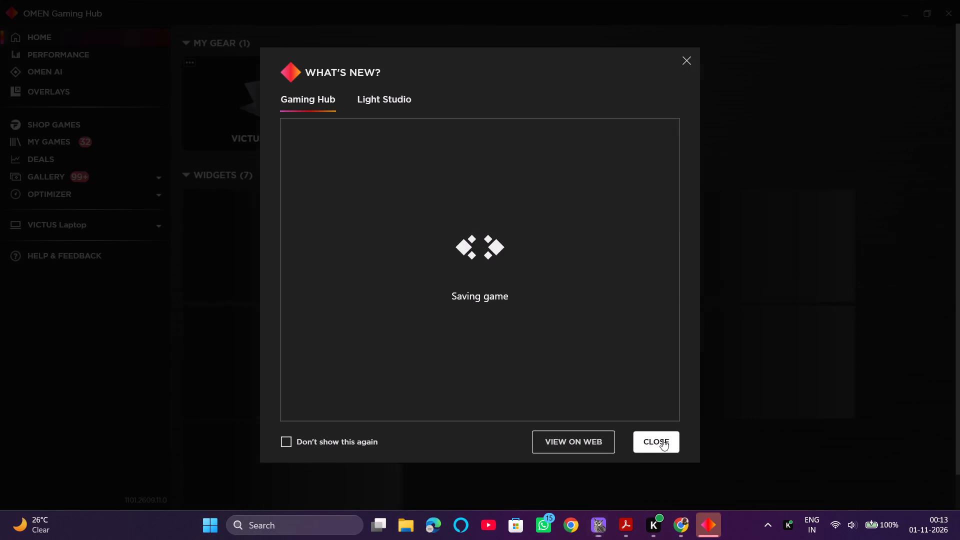
click(949, 10)
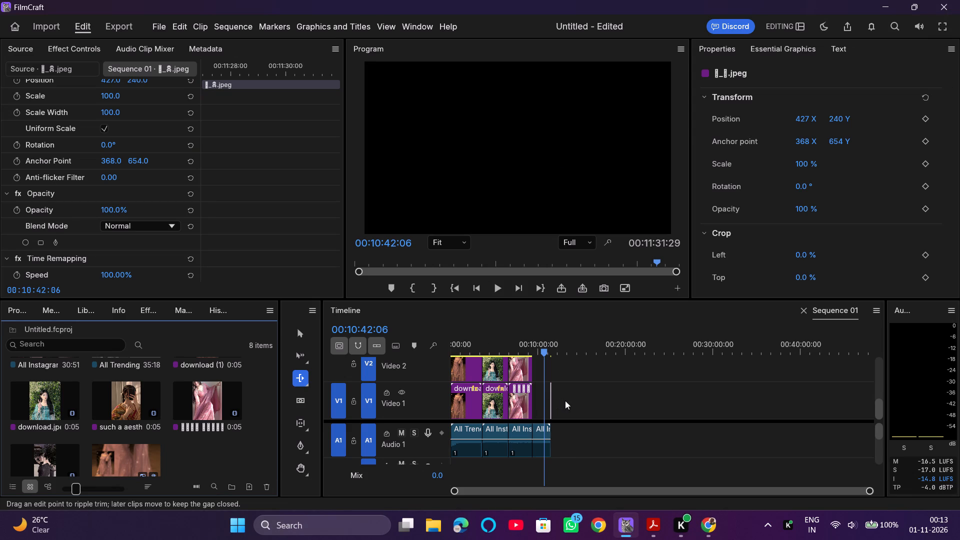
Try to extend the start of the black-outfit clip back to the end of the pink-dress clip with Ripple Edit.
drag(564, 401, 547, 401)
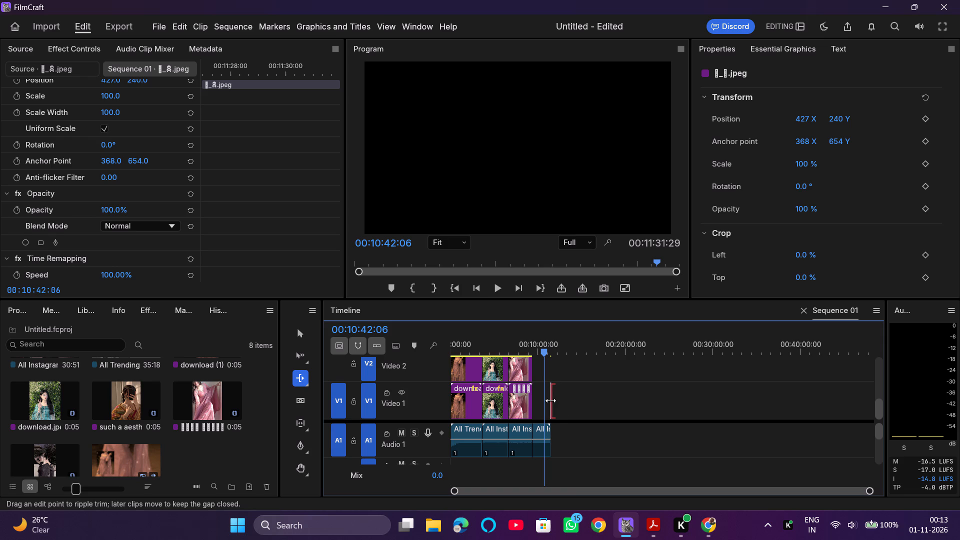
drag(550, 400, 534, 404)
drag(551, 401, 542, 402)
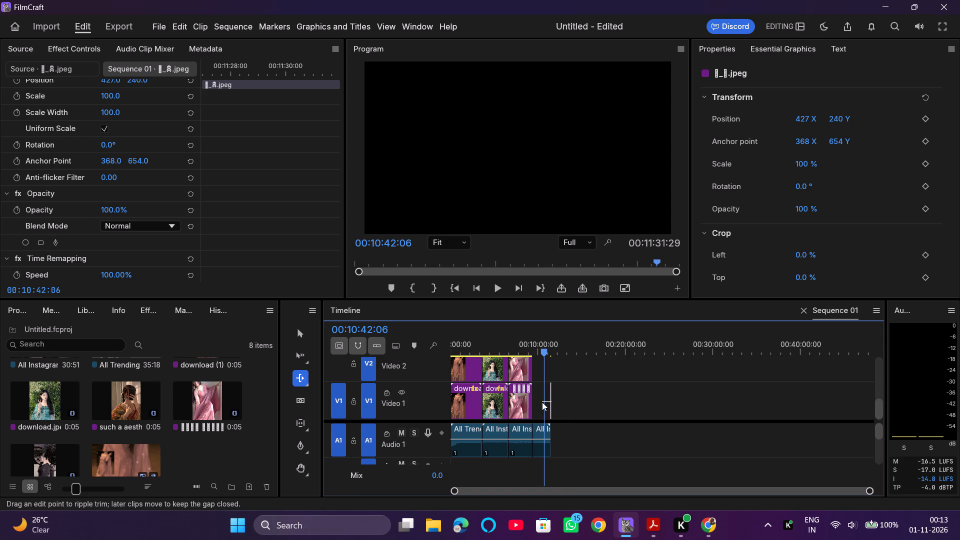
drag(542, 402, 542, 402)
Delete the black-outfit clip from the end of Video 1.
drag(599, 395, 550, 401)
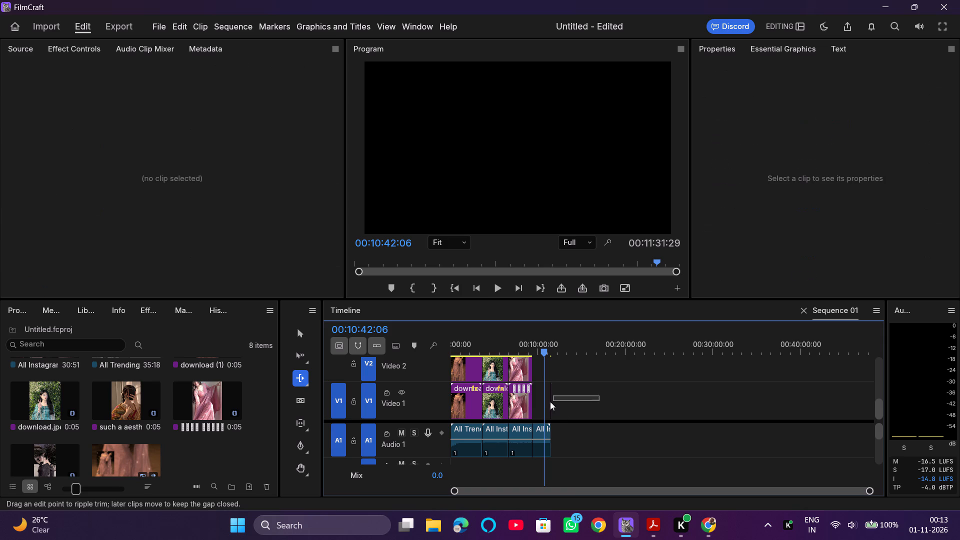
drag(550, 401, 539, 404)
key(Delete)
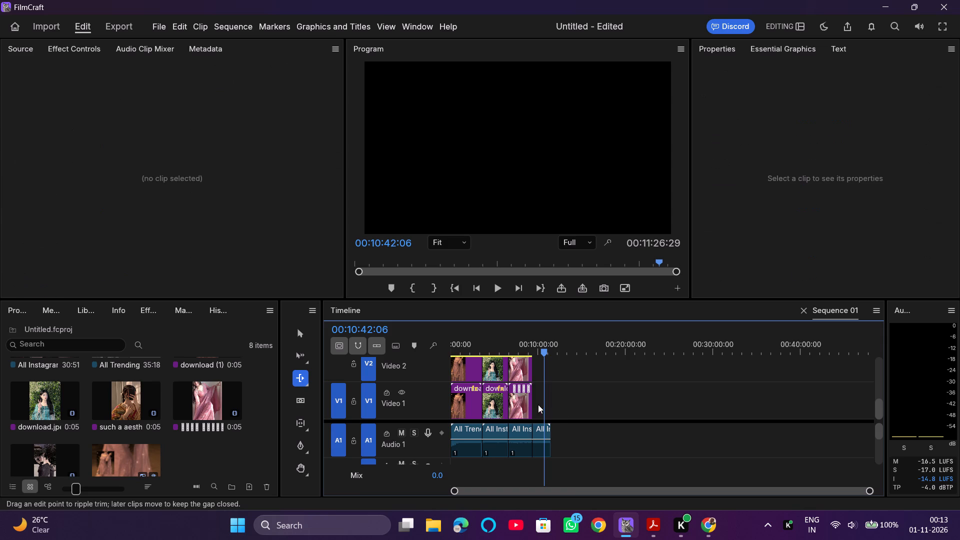
Place the black-outfit image on Video 1 once more, starting where the fourth song section ends.
drag(39, 459, 87, 460)
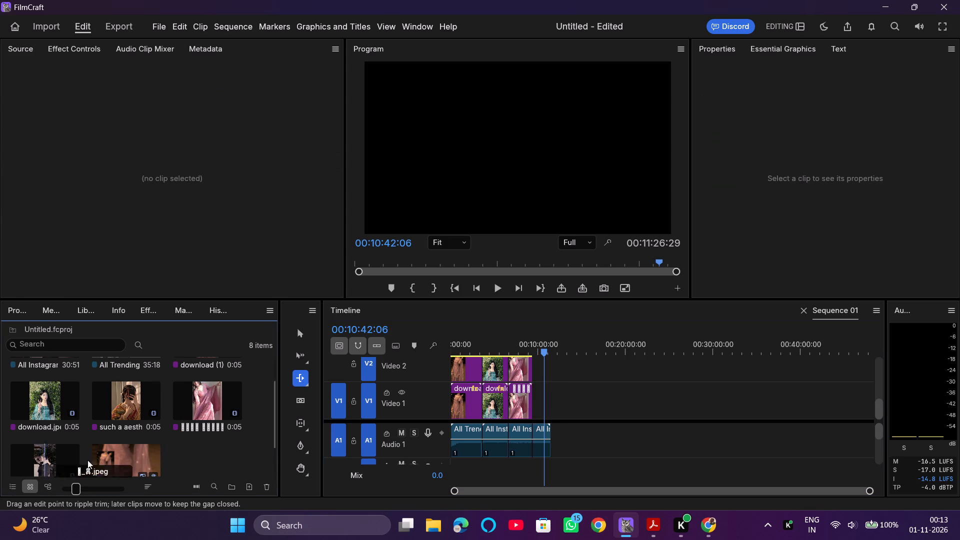
drag(87, 460, 546, 405)
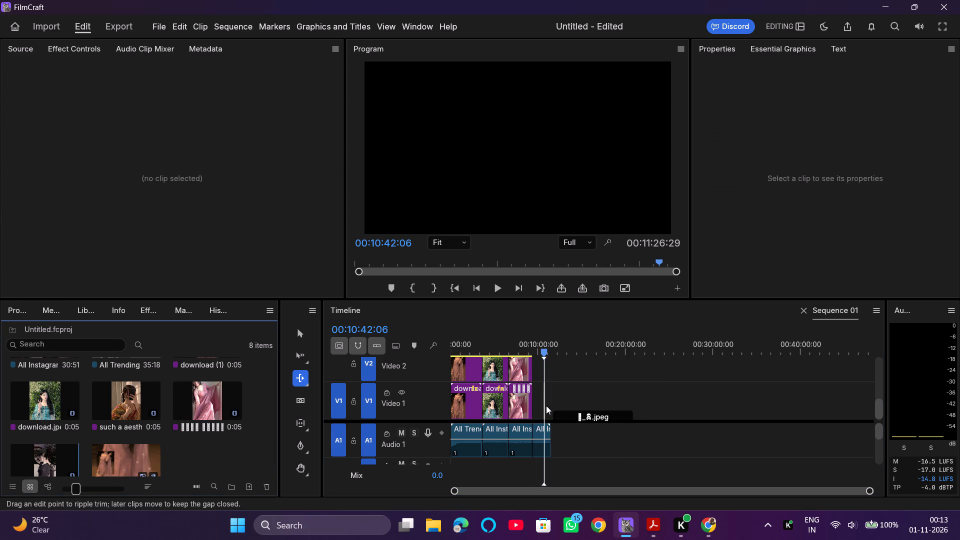
drag(546, 405, 551, 404)
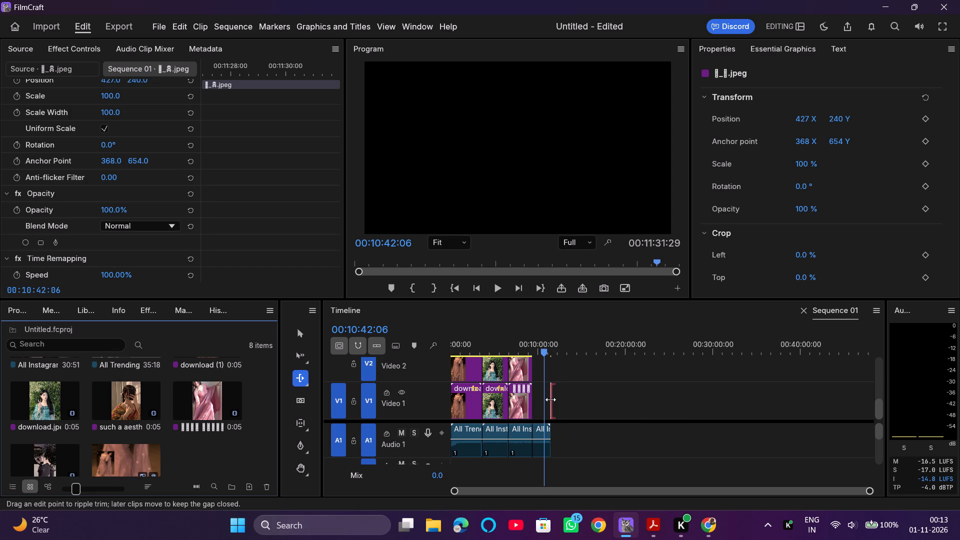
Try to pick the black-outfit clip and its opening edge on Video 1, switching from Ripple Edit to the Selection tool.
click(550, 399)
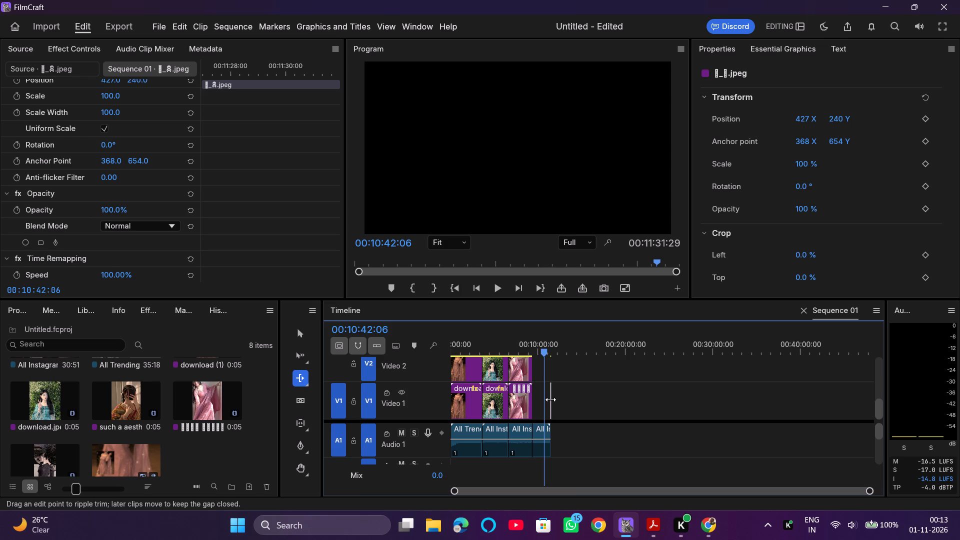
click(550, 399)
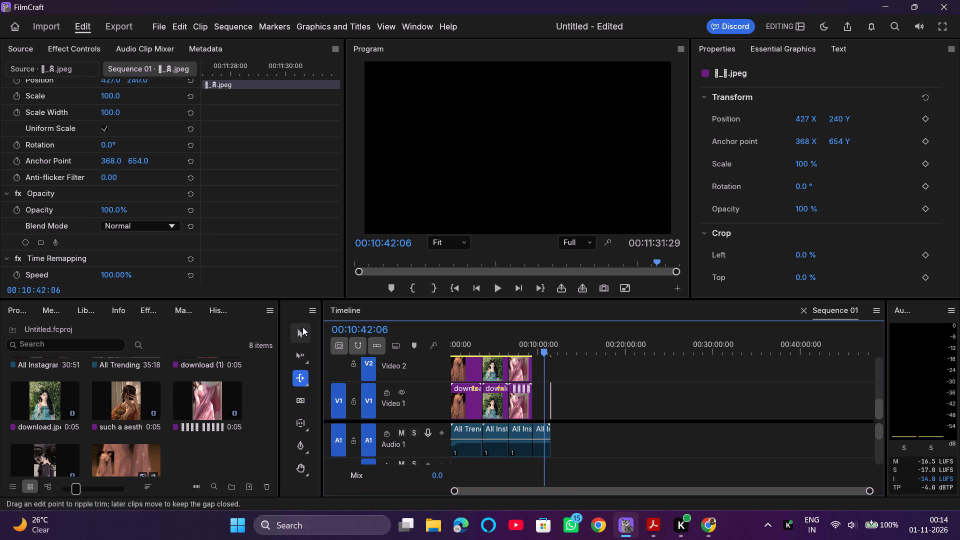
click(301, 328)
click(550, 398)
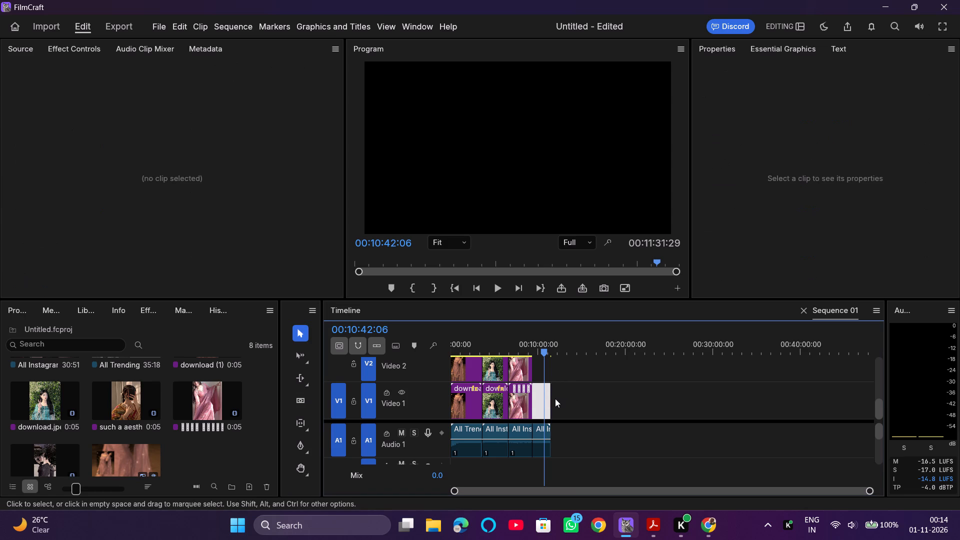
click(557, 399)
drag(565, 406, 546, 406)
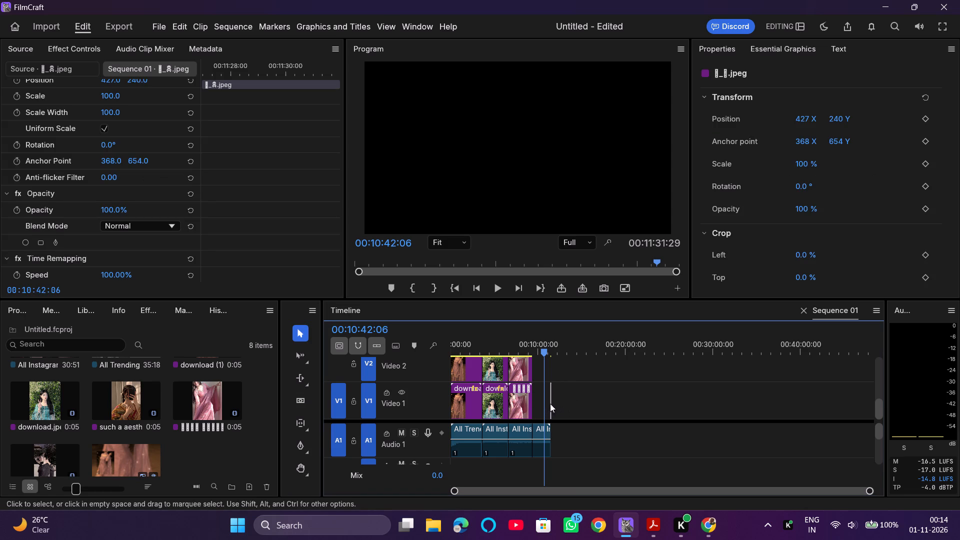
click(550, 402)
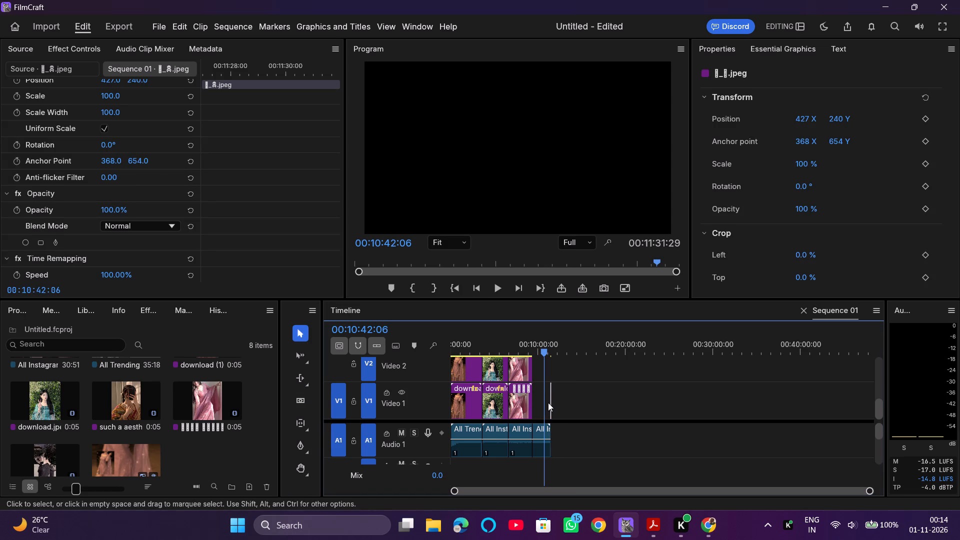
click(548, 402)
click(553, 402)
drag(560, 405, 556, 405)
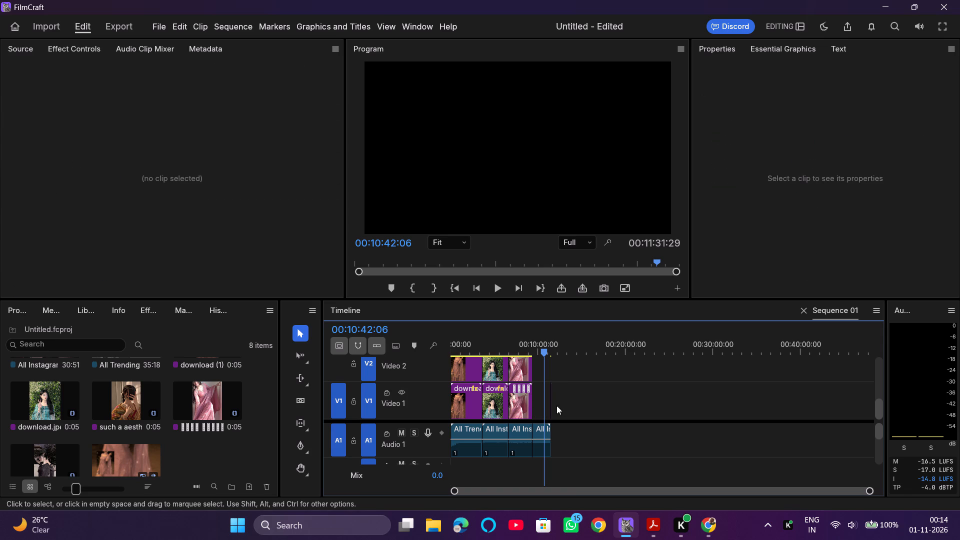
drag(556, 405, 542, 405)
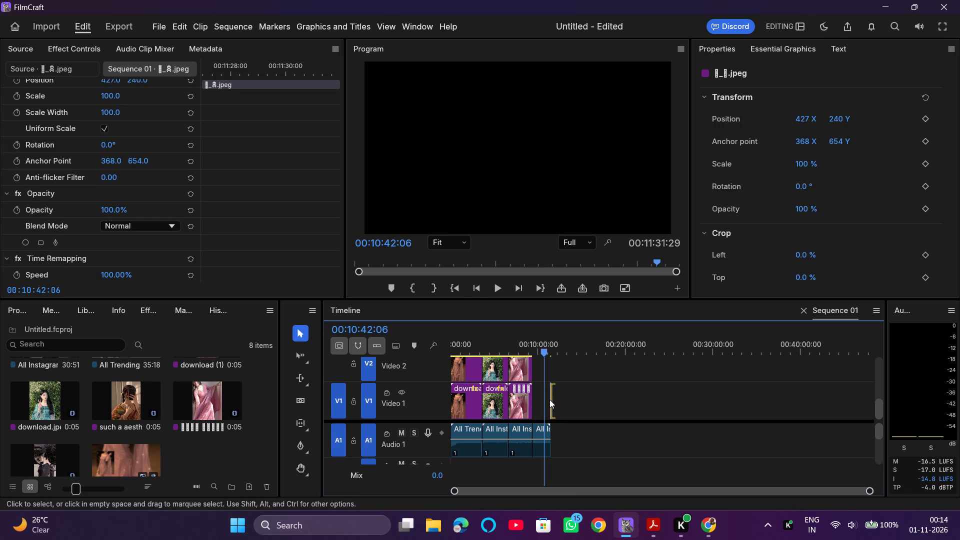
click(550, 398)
Trim the start of the black-outfit clip on Video 1 forward to 00:11:31:28.
drag(550, 400, 556, 398)
drag(556, 398, 572, 396)
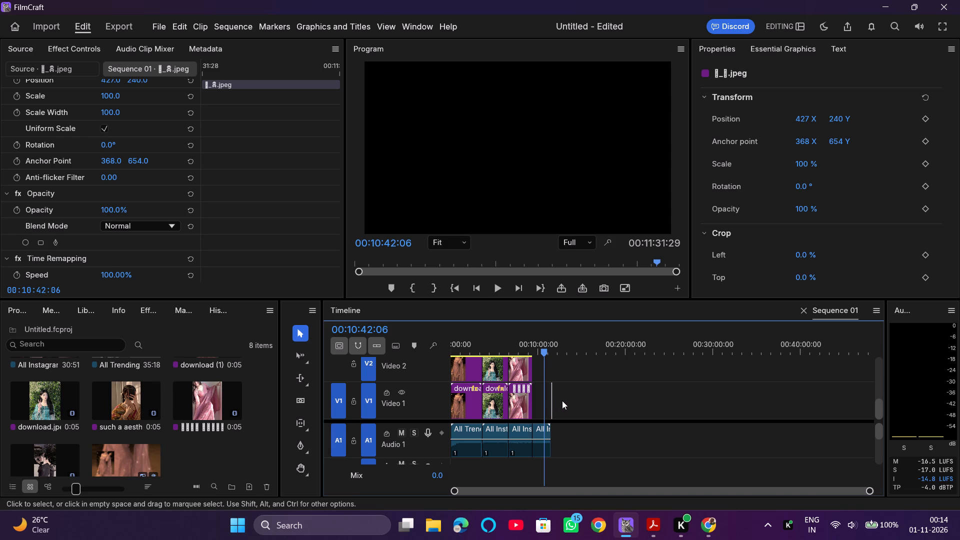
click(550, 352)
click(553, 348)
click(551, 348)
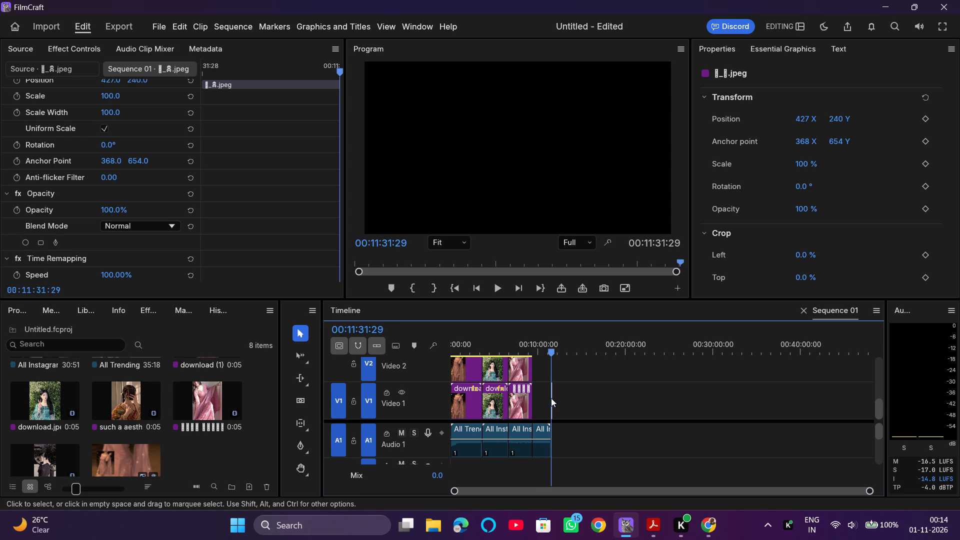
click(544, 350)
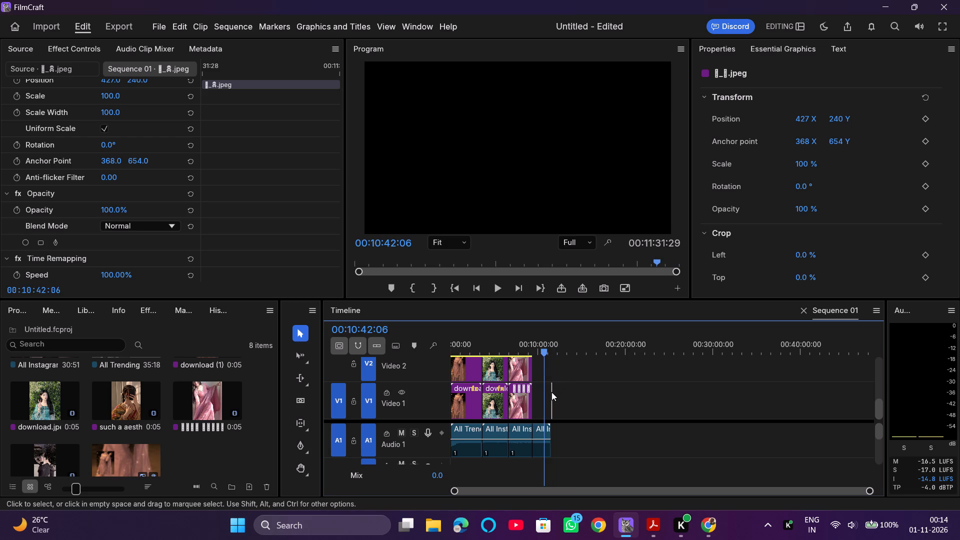
Delete the black-outfit clip sliver at the end of Video 1.
drag(565, 405, 543, 402)
key(Delete)
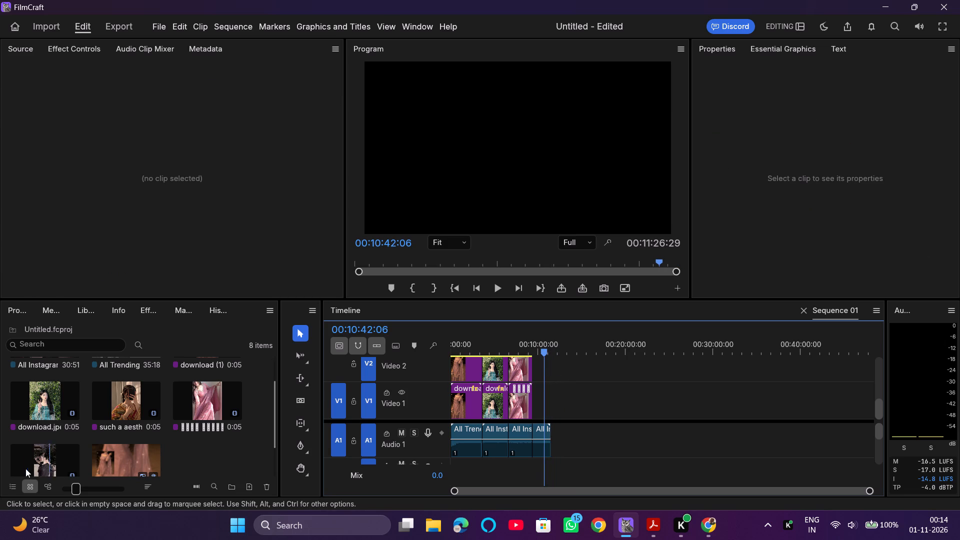
Place the black-outfit image on Video 1 again, starting where the fourth song section ends.
drag(47, 456, 145, 220)
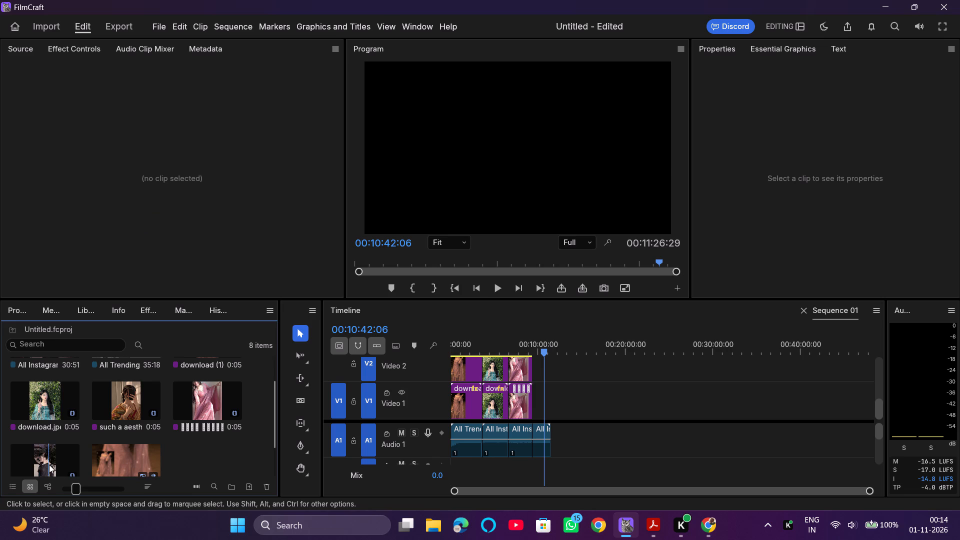
click(186, 205)
double_click(50, 463)
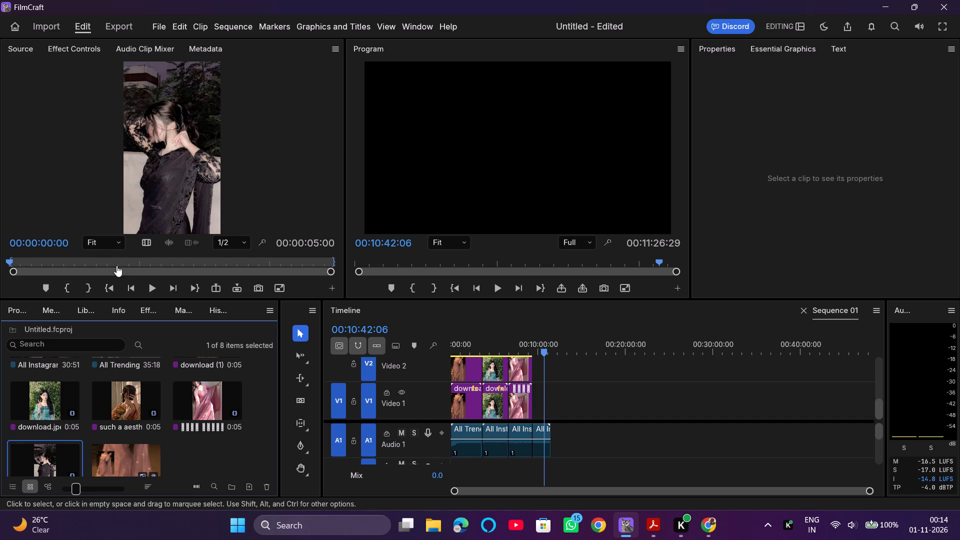
drag(136, 260, 548, 402)
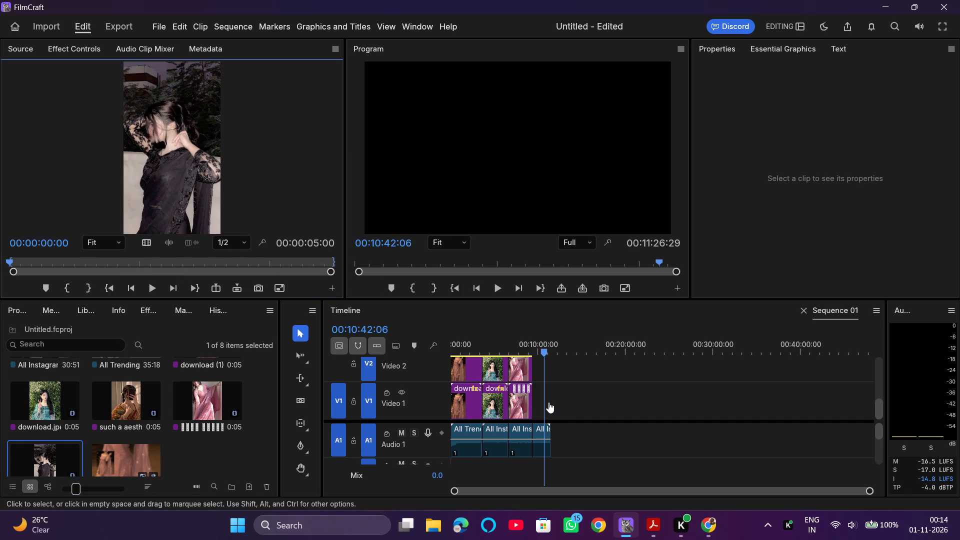
drag(548, 402, 546, 396)
drag(152, 160, 549, 398)
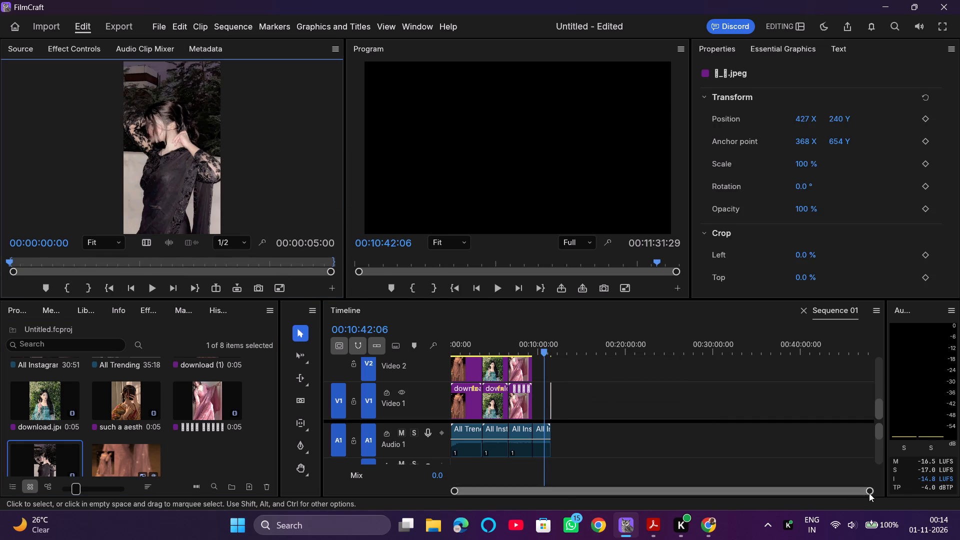
Extend the end of the black-outfit clip on Video 1 to 00:16:25:08.
drag(870, 492, 459, 502)
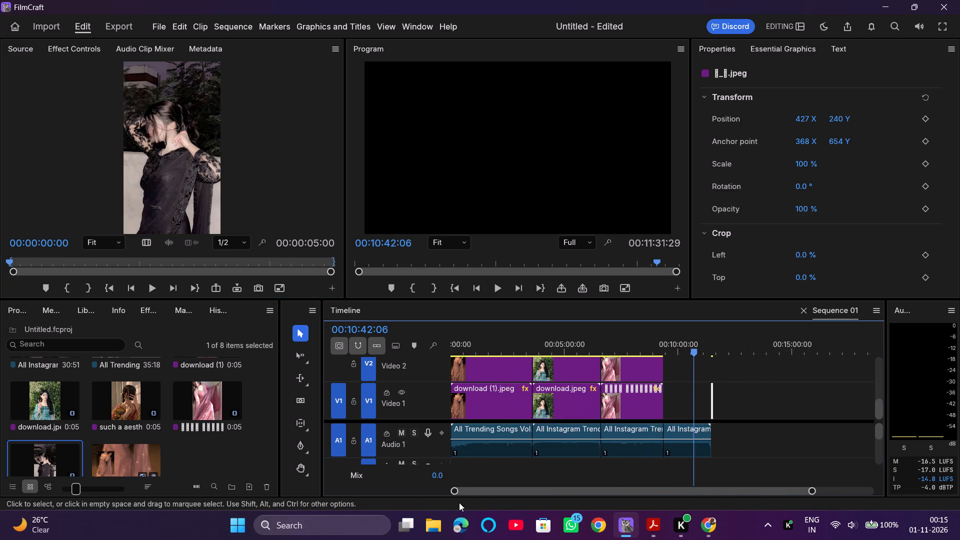
drag(459, 502, 398, 502)
drag(737, 493, 658, 504)
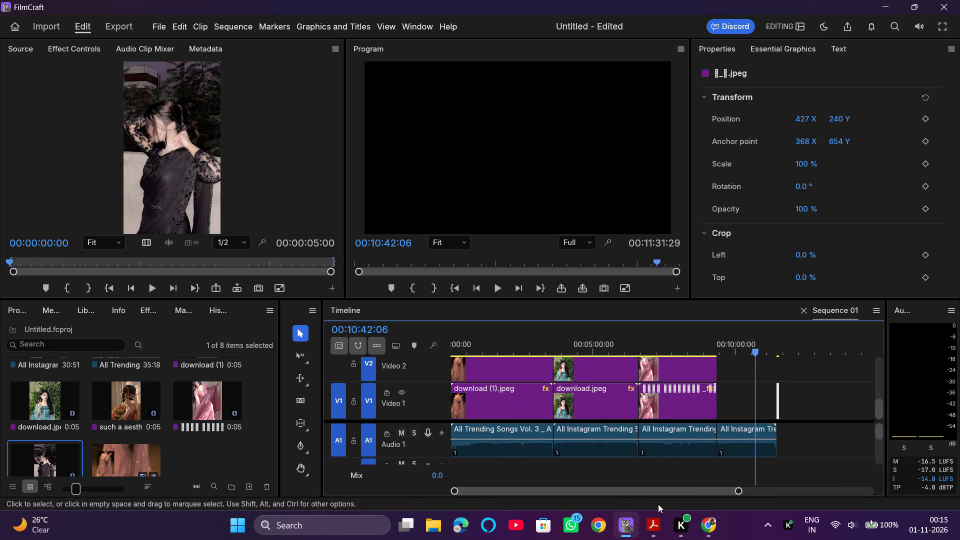
drag(658, 504, 624, 504)
drag(737, 494, 608, 499)
scroll(713, 415, up, 2)
scroll(711, 418, down, 5)
drag(547, 493, 568, 492)
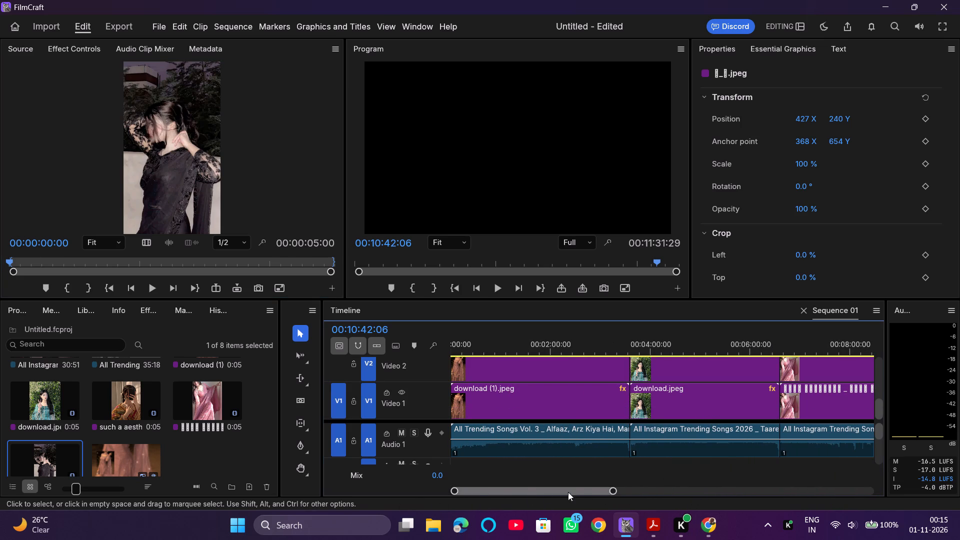
drag(568, 492, 717, 483)
drag(595, 398, 838, 411)
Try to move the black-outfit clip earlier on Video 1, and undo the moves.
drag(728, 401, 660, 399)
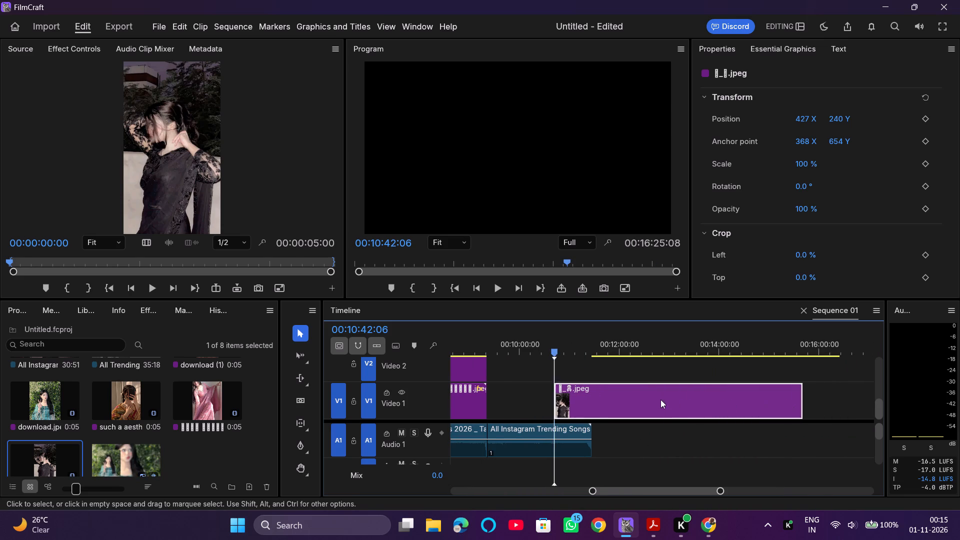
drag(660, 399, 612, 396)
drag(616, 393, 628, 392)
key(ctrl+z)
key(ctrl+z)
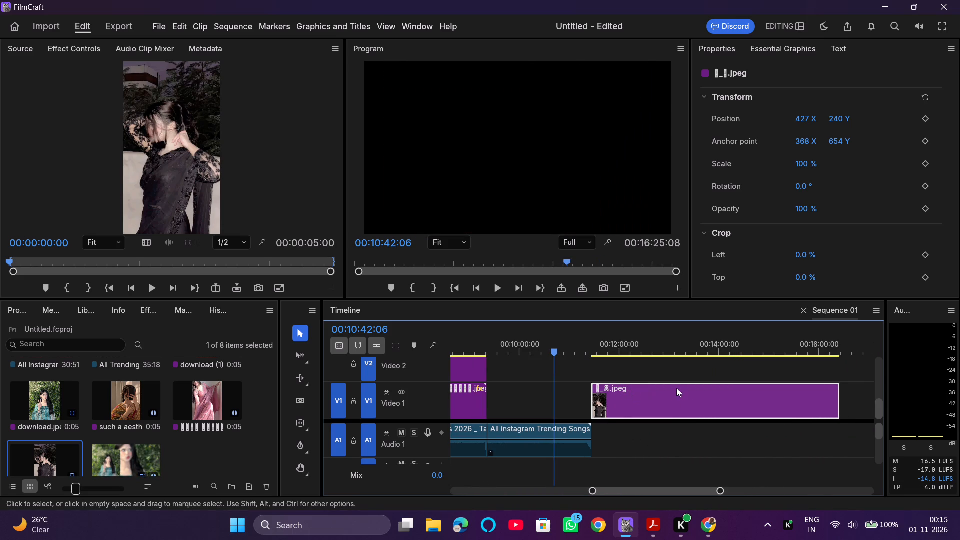
Align the black-outfit clip on Video 1 with the fourth song section, starting after the pink-outfit clip and ending at 00:11:26:29.
drag(670, 388, 569, 399)
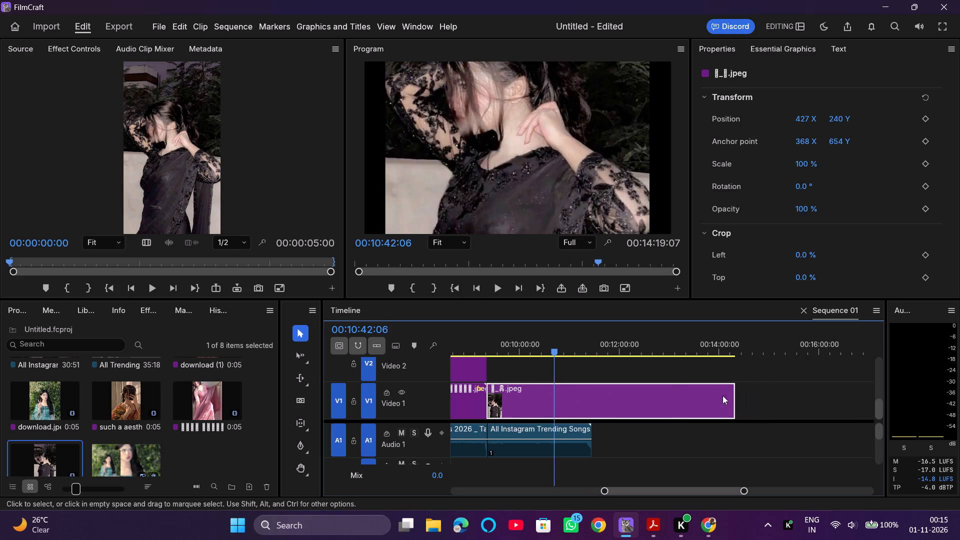
drag(732, 399, 590, 406)
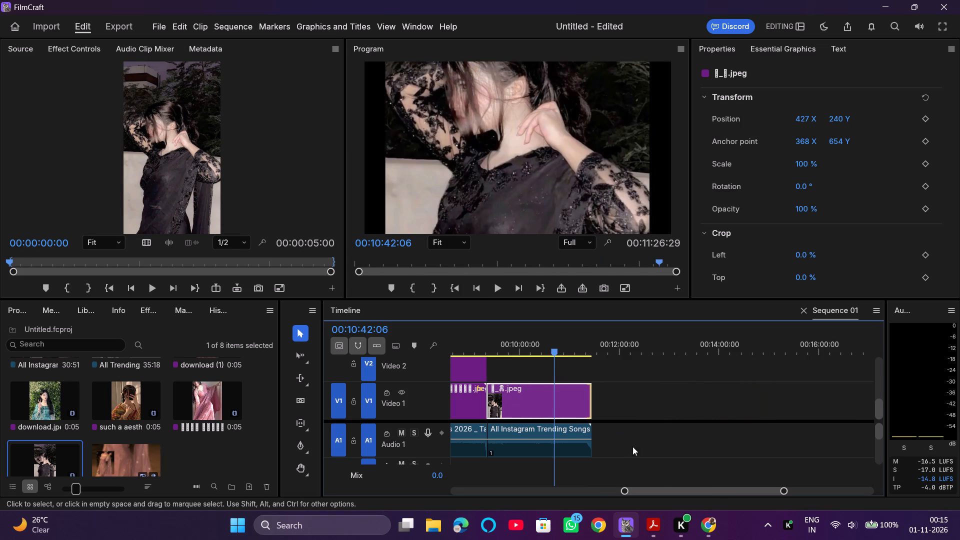
Duplicate the black-outfit clip from Video 1 onto Video 2 directly above it.
drag(783, 488, 772, 489)
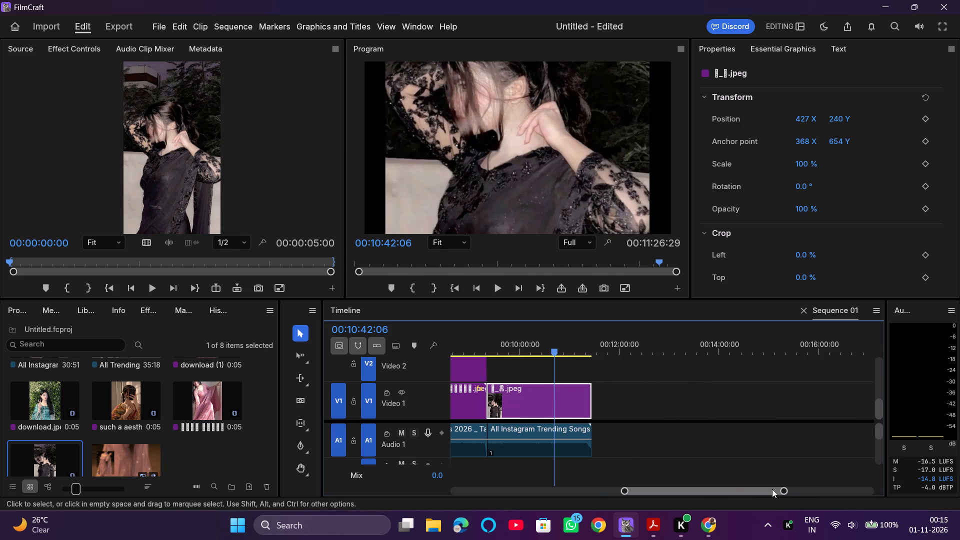
drag(772, 489, 862, 483)
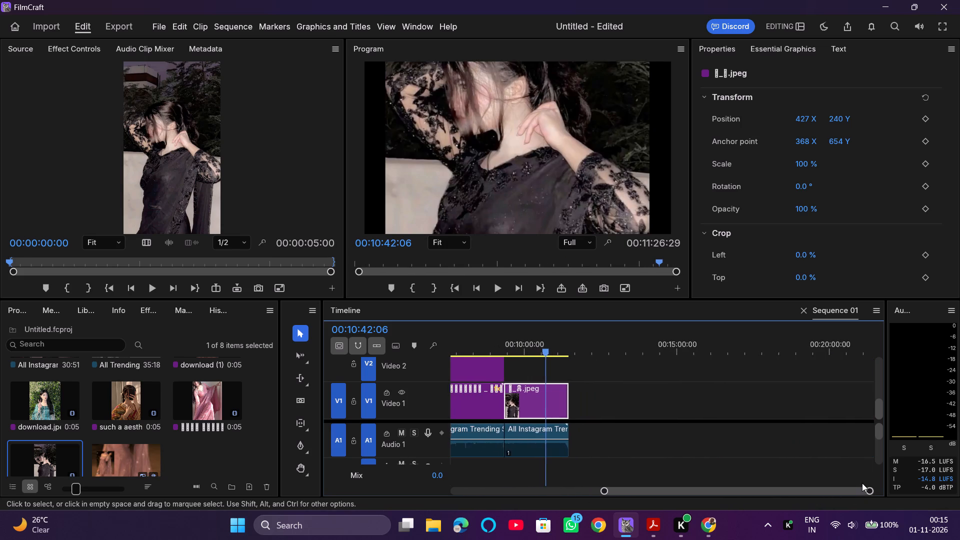
drag(862, 483, 854, 482)
drag(774, 488, 575, 482)
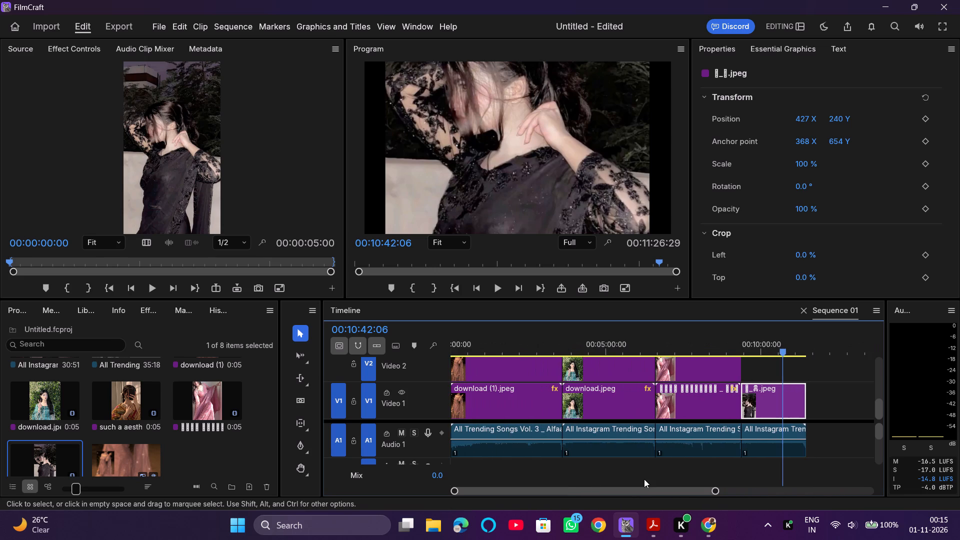
drag(715, 490, 749, 483)
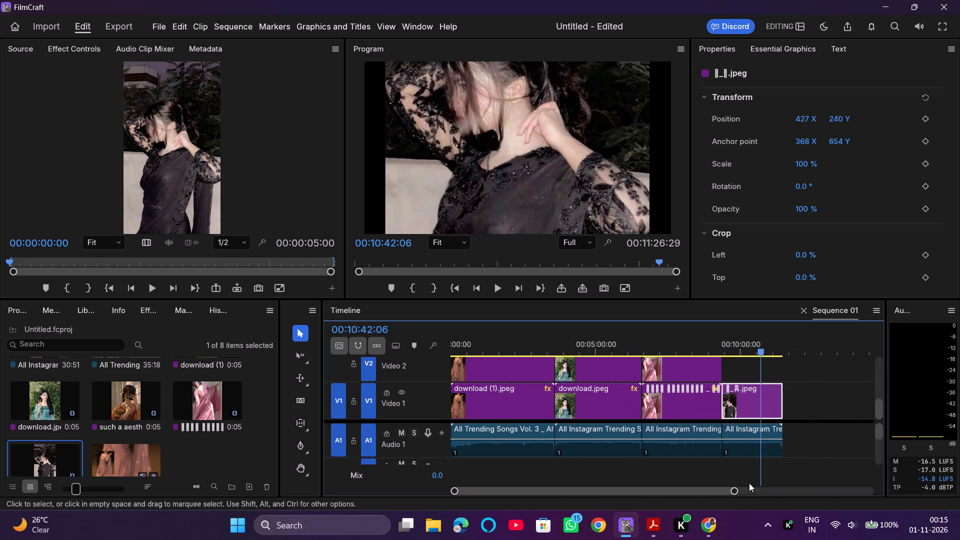
drag(749, 483, 852, 476)
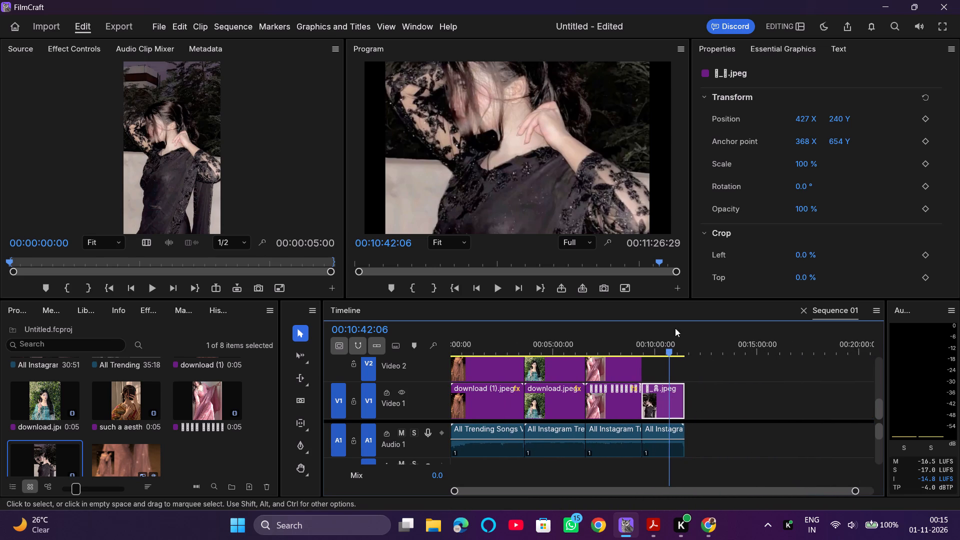
alt+drag(655, 401, 650, 361)
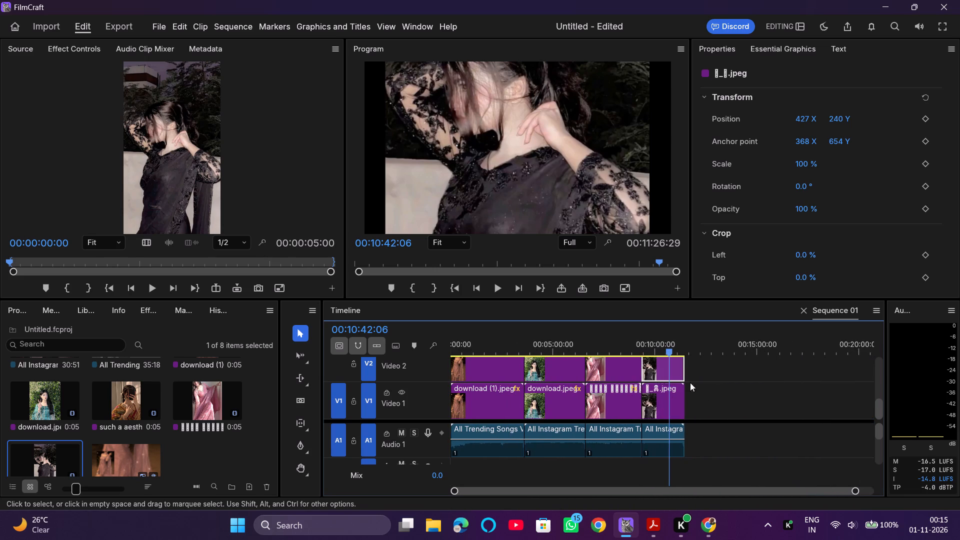
click(738, 381)
Scale the black-outfit background clip on Video 1 up to 119%.
click(645, 397)
click(666, 402)
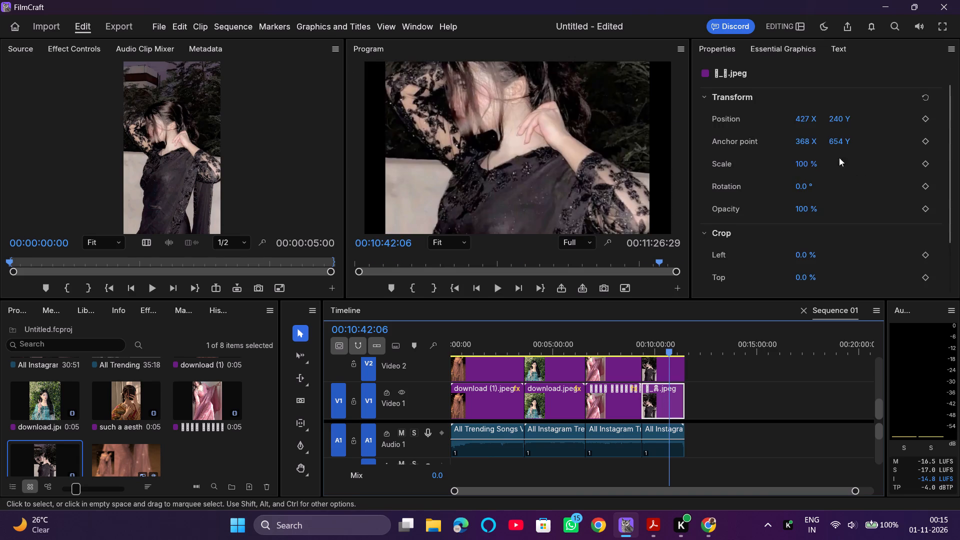
drag(803, 165, 828, 162)
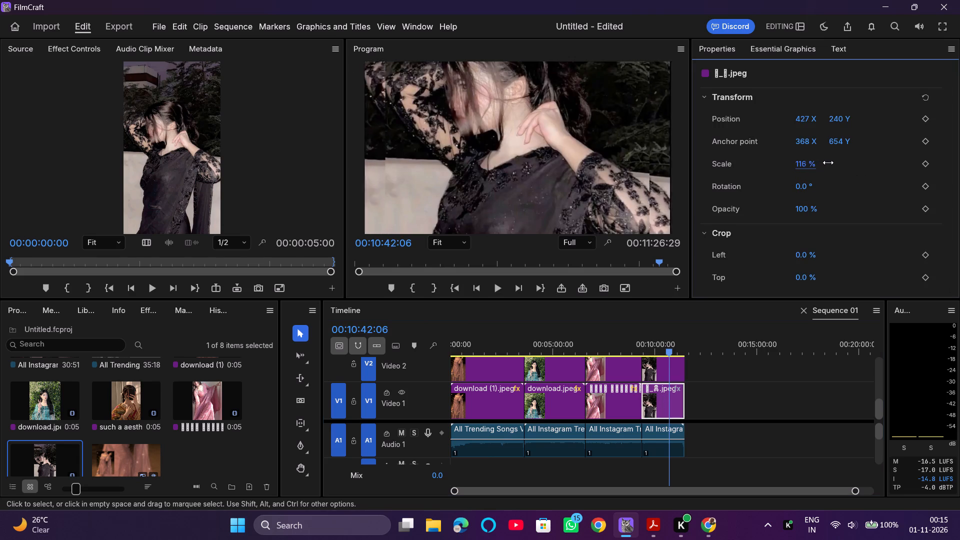
drag(828, 162, 829, 162)
Apply Gaussian Blur to the black-outfit clip on Video 1 and set its blurriness to 8.
click(658, 392)
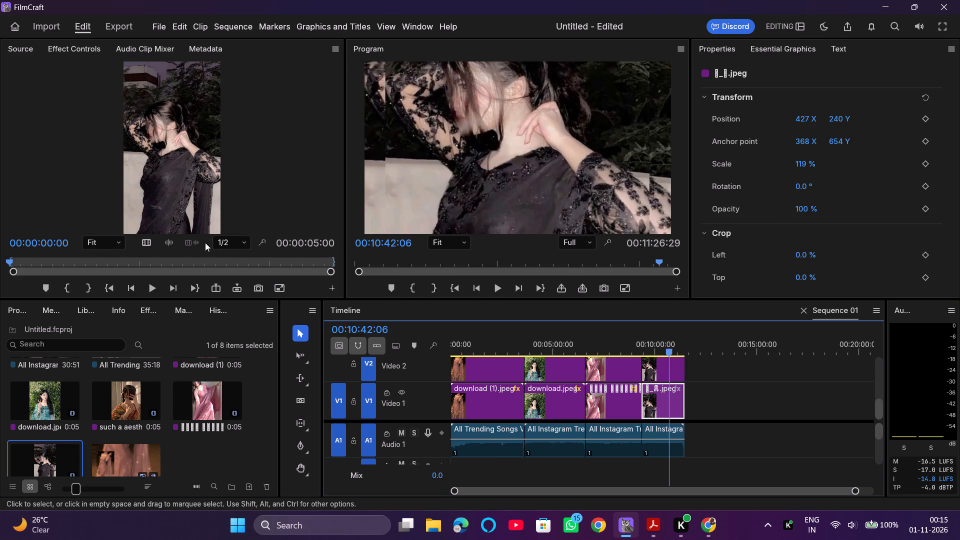
click(143, 312)
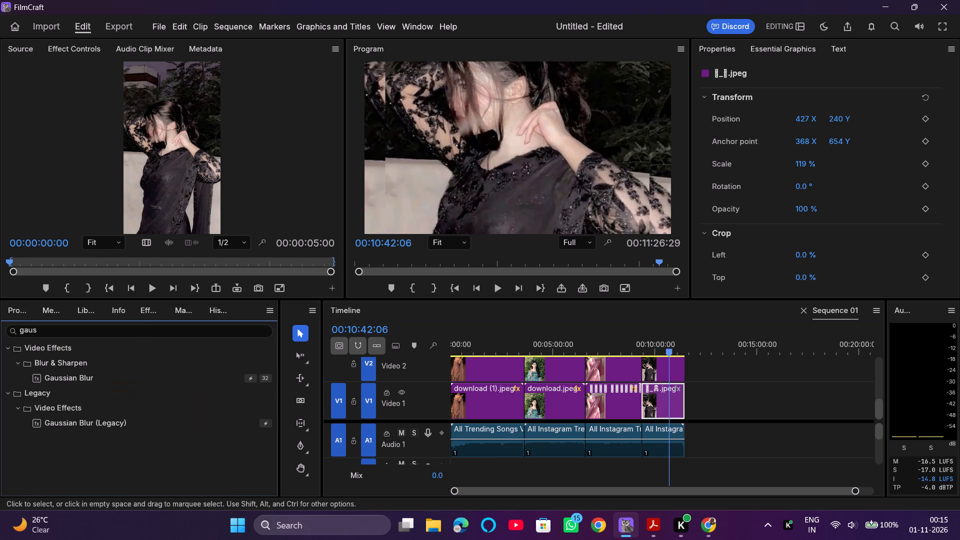
drag(54, 379, 656, 396)
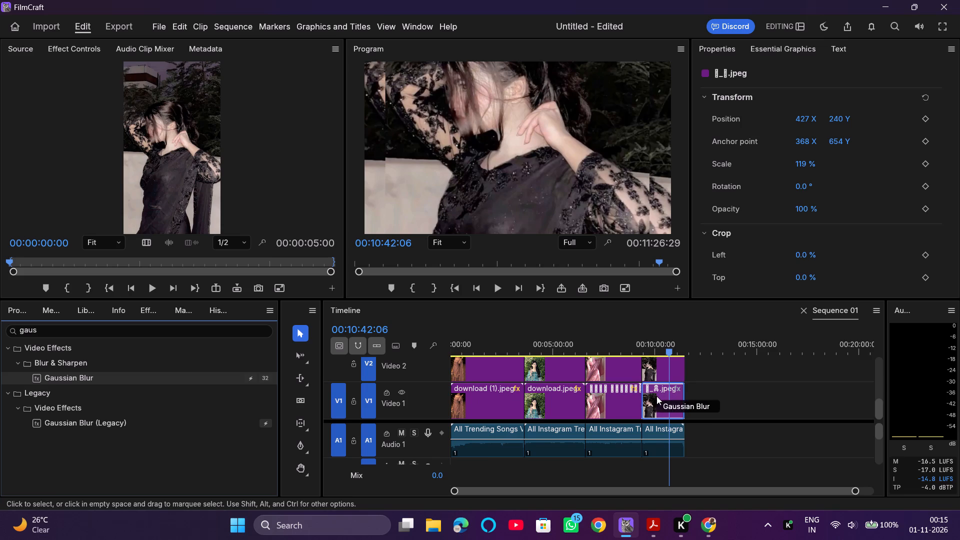
drag(656, 396, 657, 396)
click(79, 44)
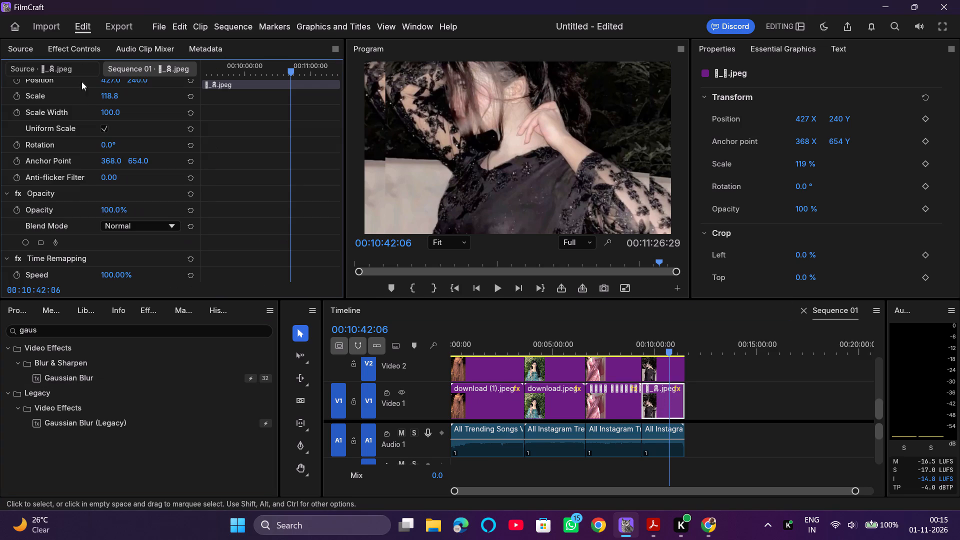
scroll(104, 216, down, 6)
click(111, 223)
key(8)
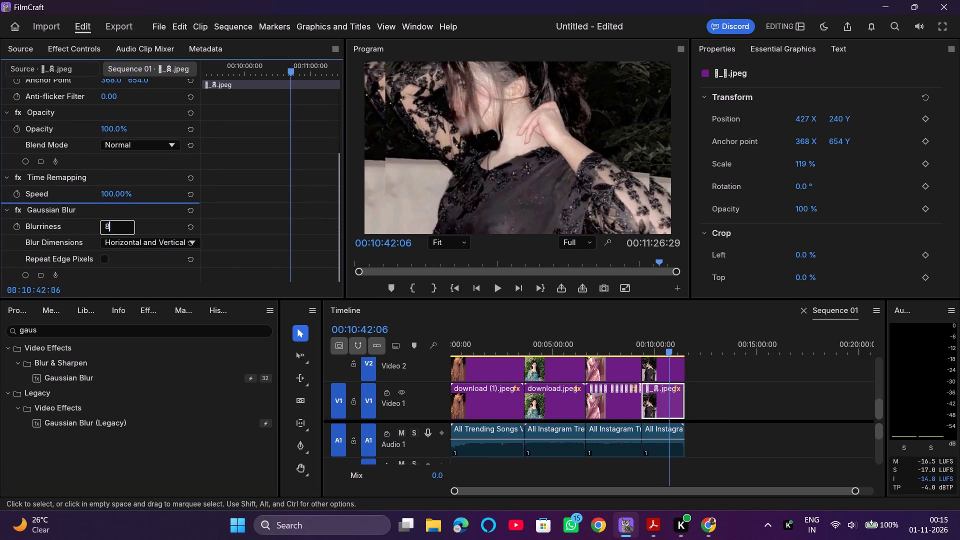
key(Return)
Set the scale of the black-outfit clip on Video 2 to 40%.
click(660, 364)
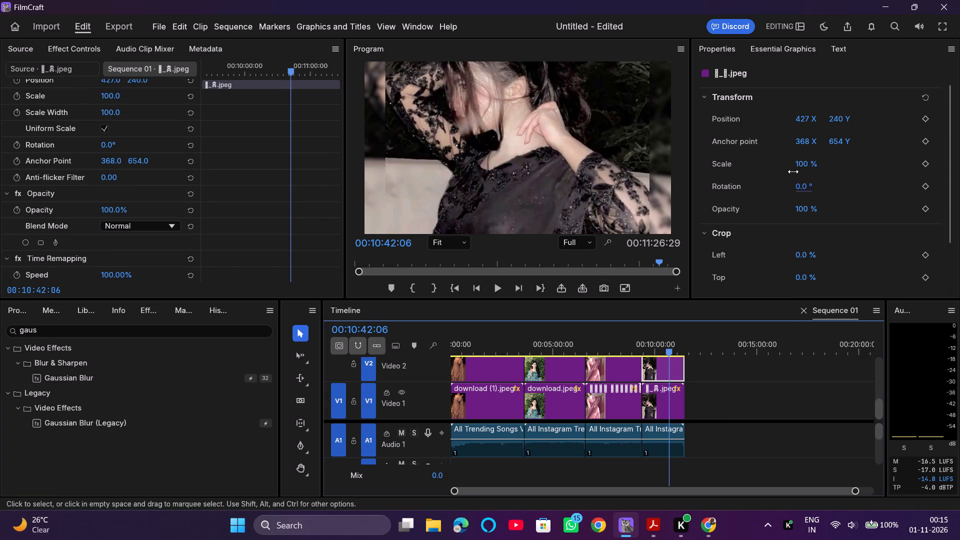
click(802, 160)
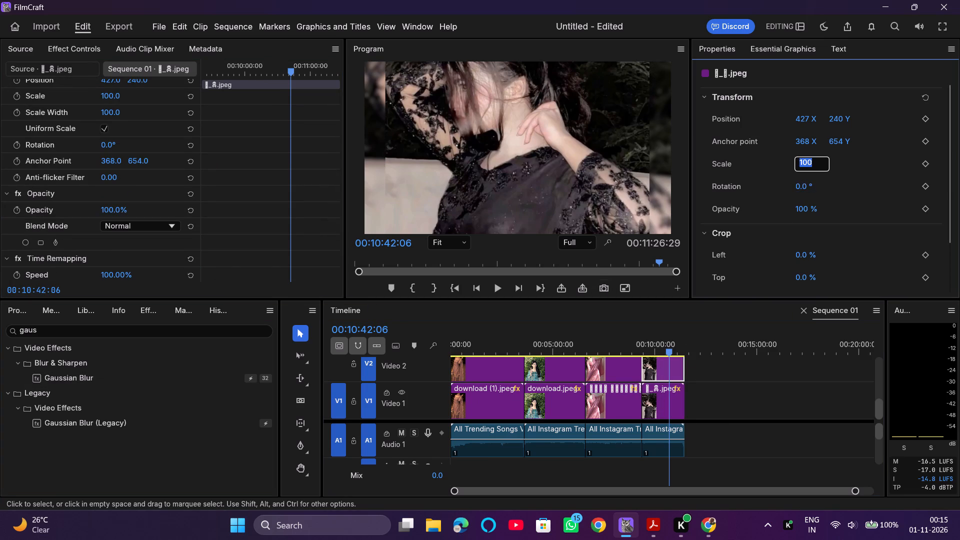
key(4)
key(0)
key(Return)
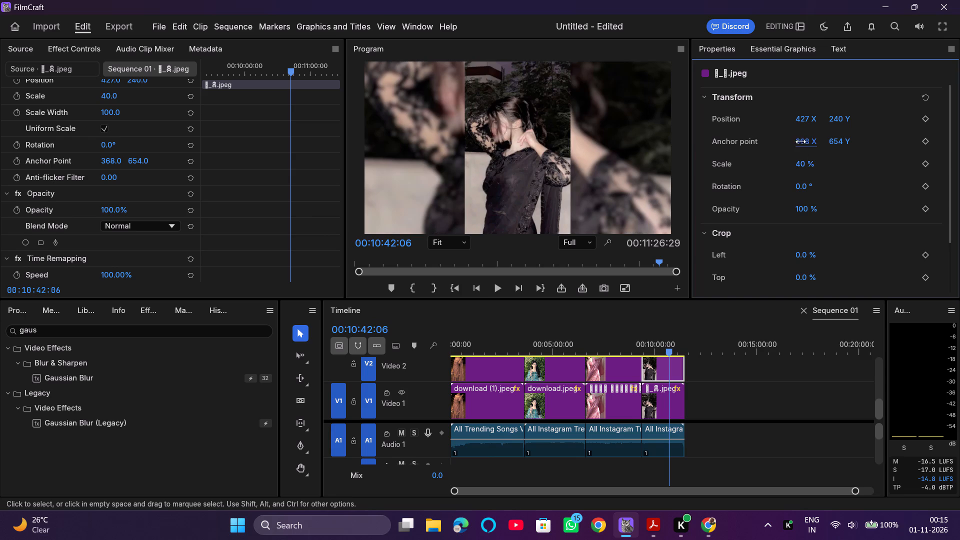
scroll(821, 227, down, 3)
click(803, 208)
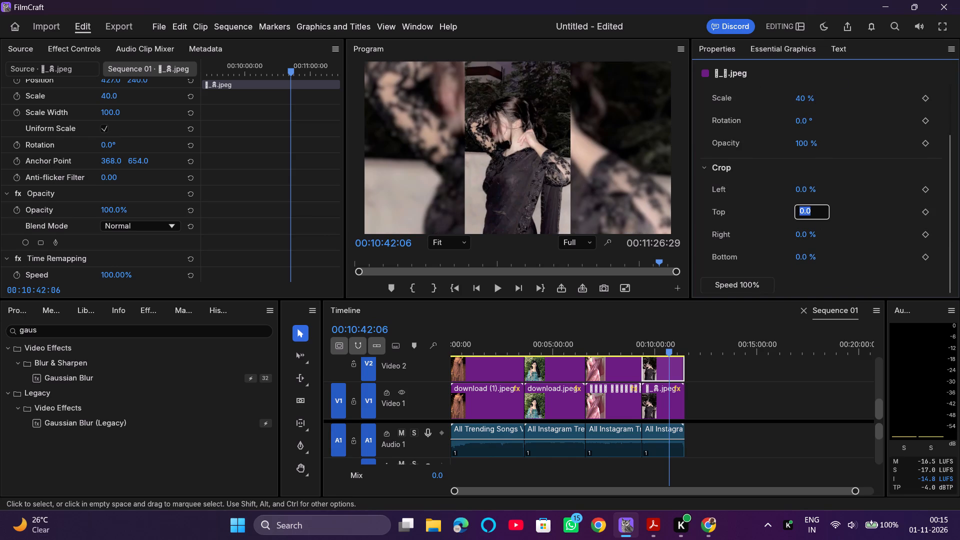
Crop the black-outfit clip on Video 2 by 15% at the top and 15% at the bottom.
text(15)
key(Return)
click(807, 251)
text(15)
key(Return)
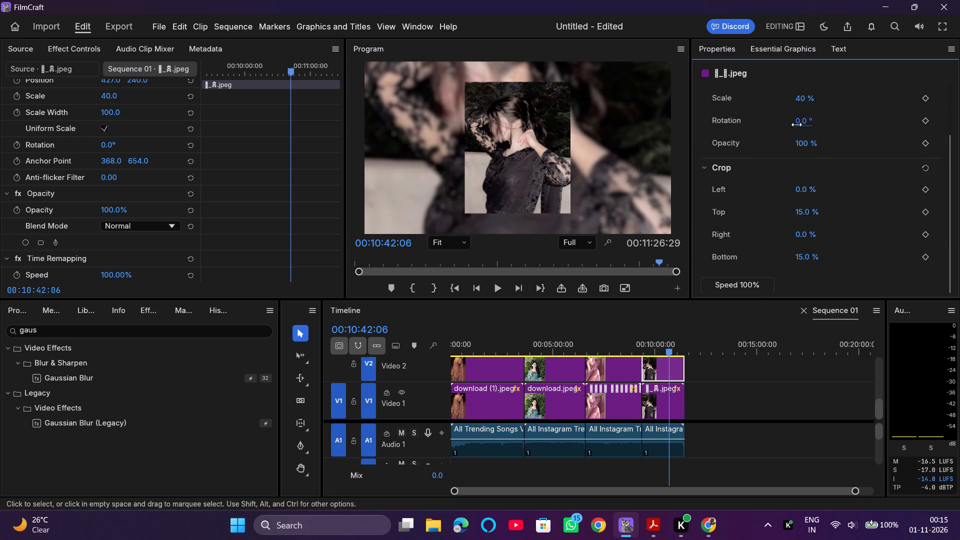
Shift the cropped black-outfit image on Video 2 to the frame's left side, with its X position at about 214.
scroll(800, 158, up, 3)
drag(801, 122, 709, 136)
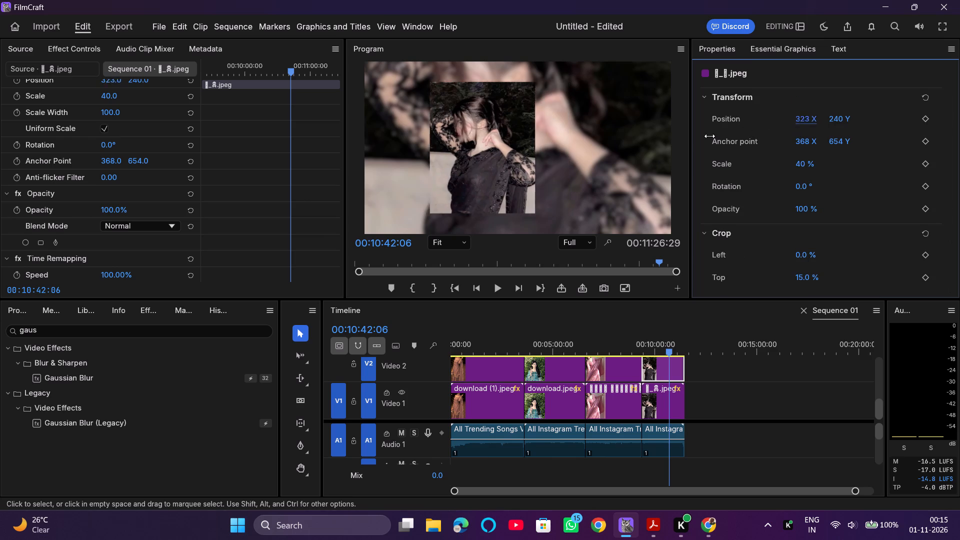
drag(709, 136, 655, 147)
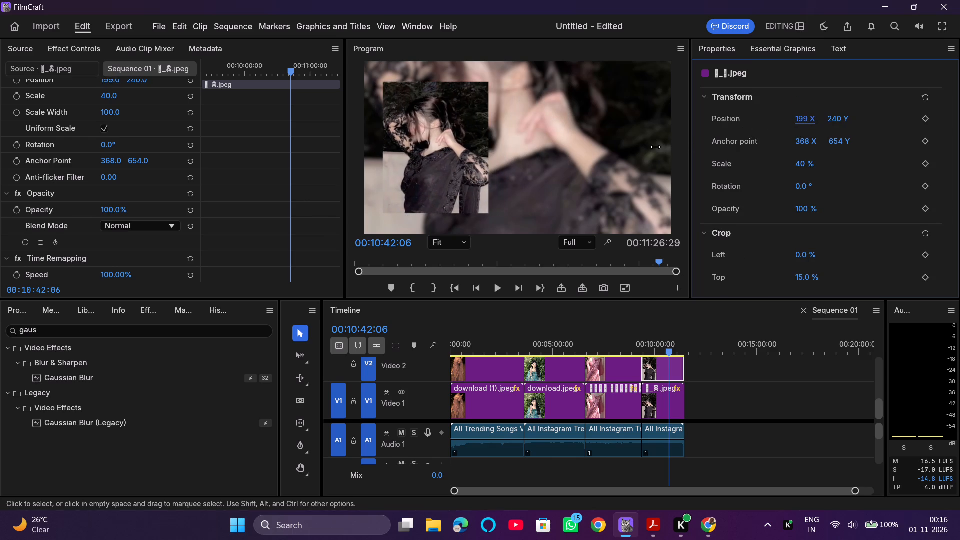
drag(655, 147, 665, 147)
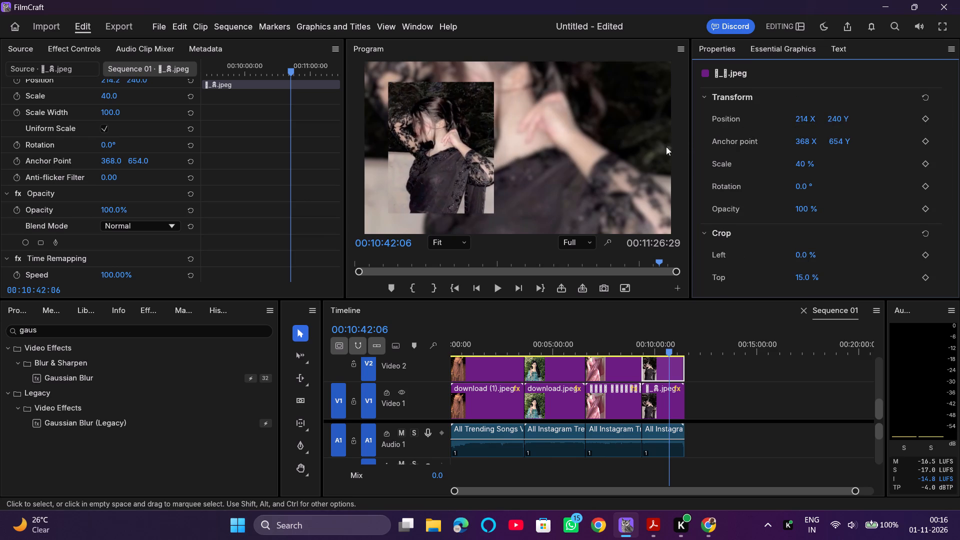
click(878, 211)
Switch to Chrome and close the All Trending Songs Vol. 3 video page, leaving the Instagram trending songs video open.
click(554, 335)
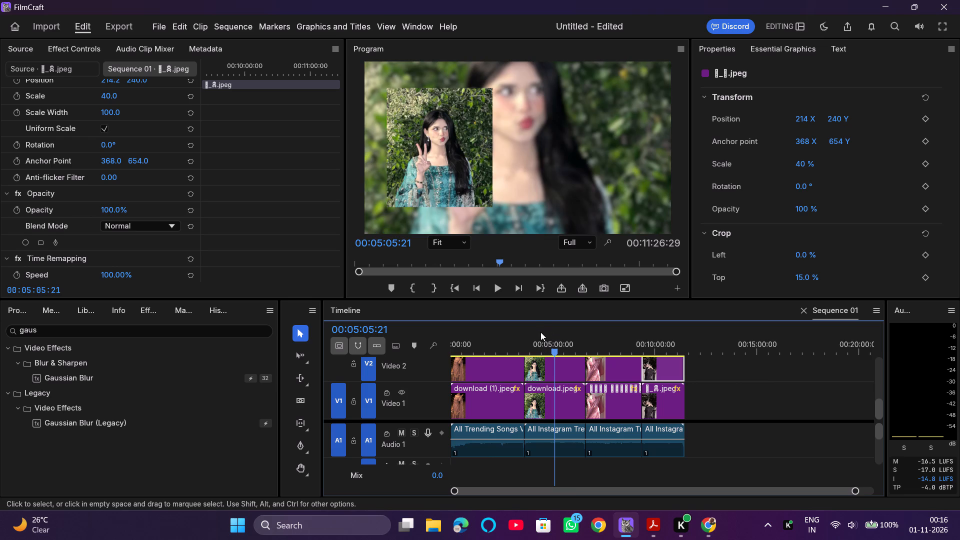
key(alt+Tab)
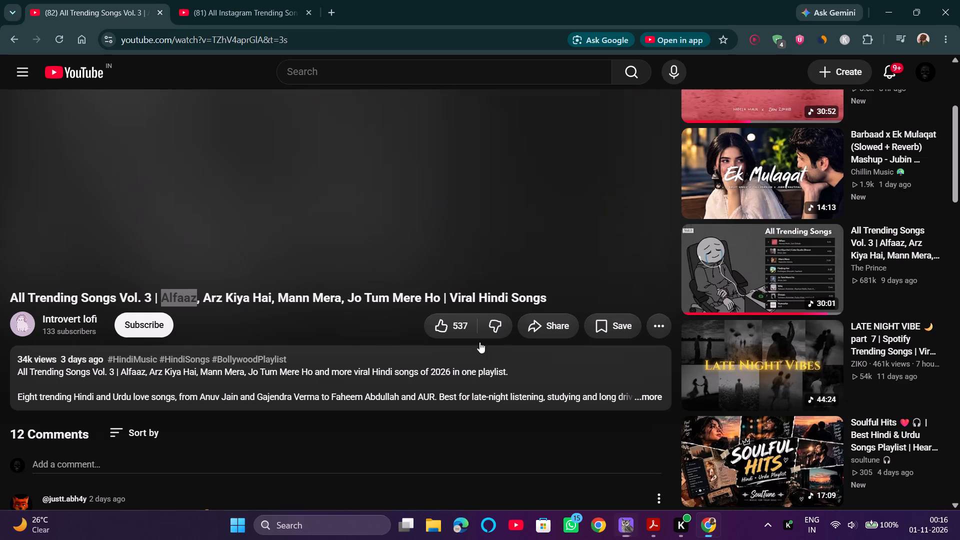
scroll(350, 367, up, 5)
scroll(354, 356, down, 4)
click(219, 0)
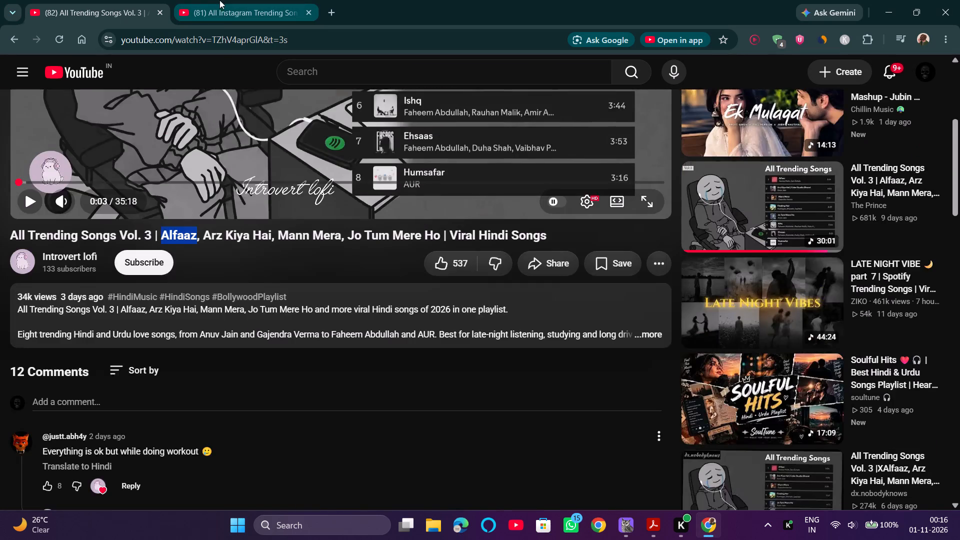
click(160, 15)
Expand the All Instagram Trending Songs 2026 video's description and copy the song name Barsaat from the first tracklist entry.
scroll(220, 161, down, 4)
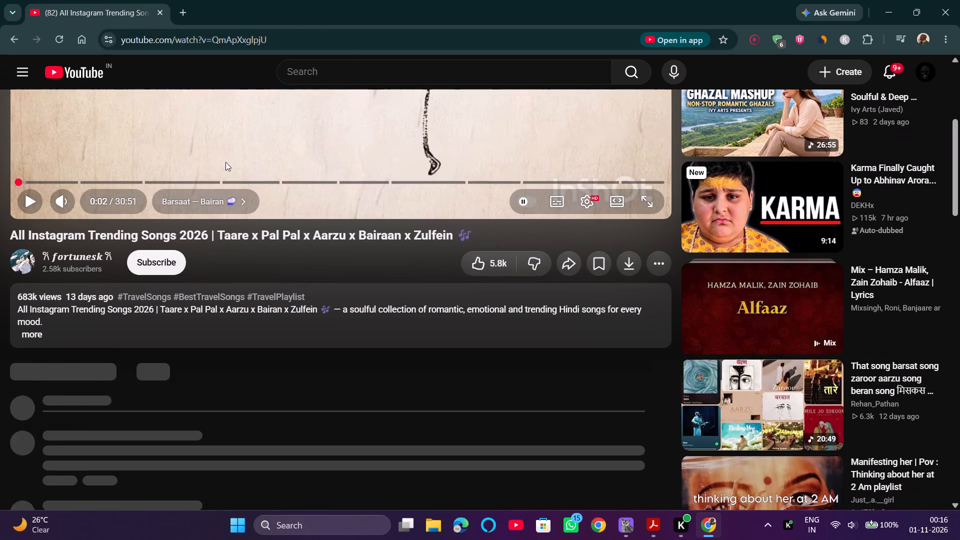
scroll(269, 242, down, 3)
scroll(268, 244, up, 3)
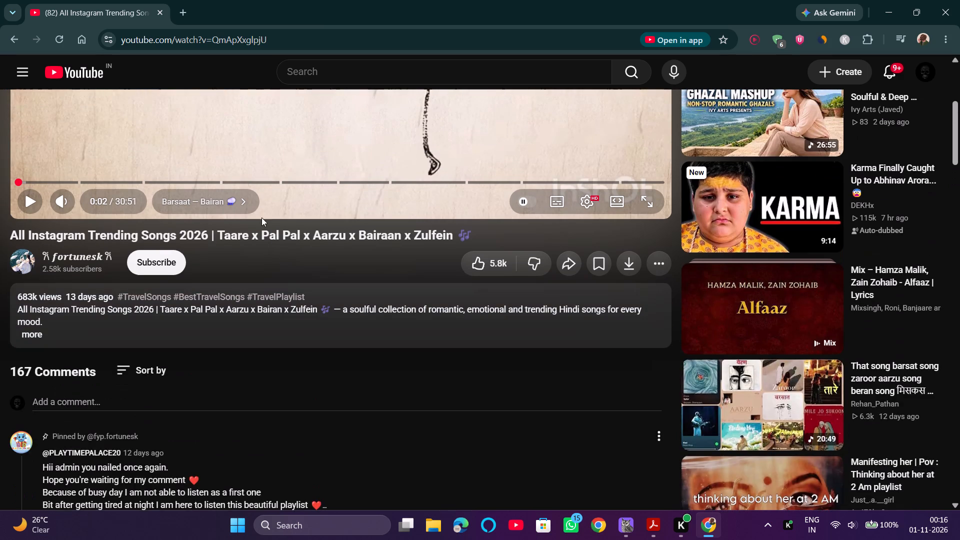
scroll(316, 277, down, 3)
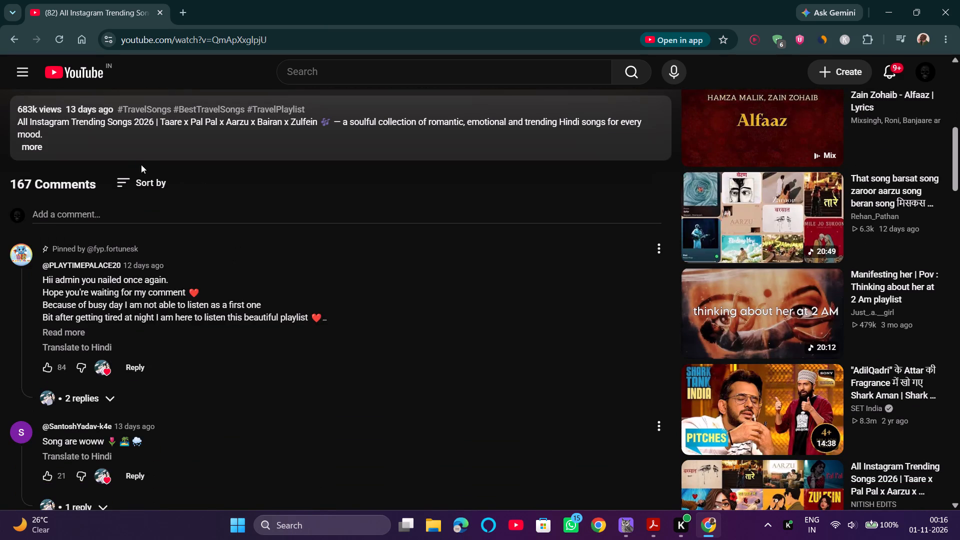
click(139, 160)
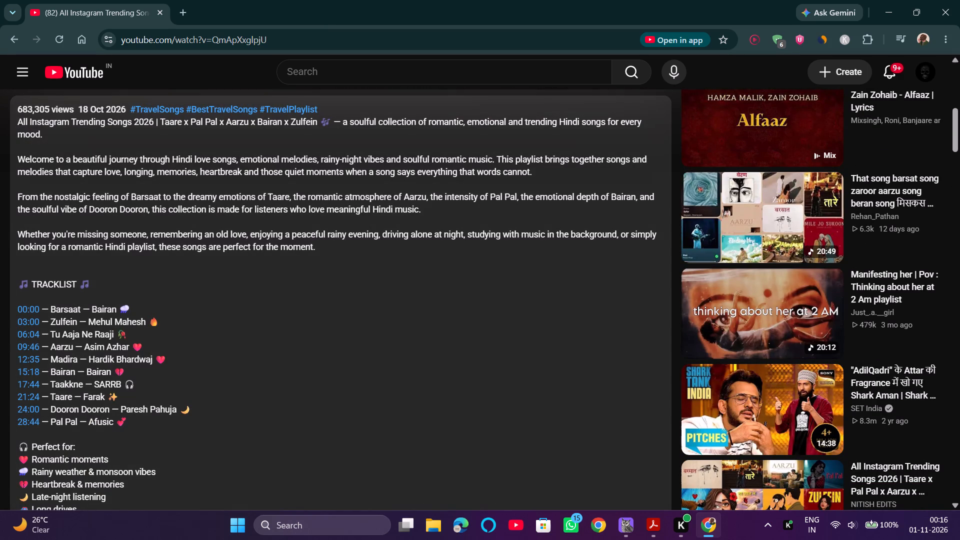
drag(50, 307, 81, 306)
key(ctrl+c)
key(ctrl+c)
Back in FilmCraft, extend the end of the desireverbz title clip on Video 4 just past the first song's audio.
key(alt+Tab)
scroll(464, 402, up, 3)
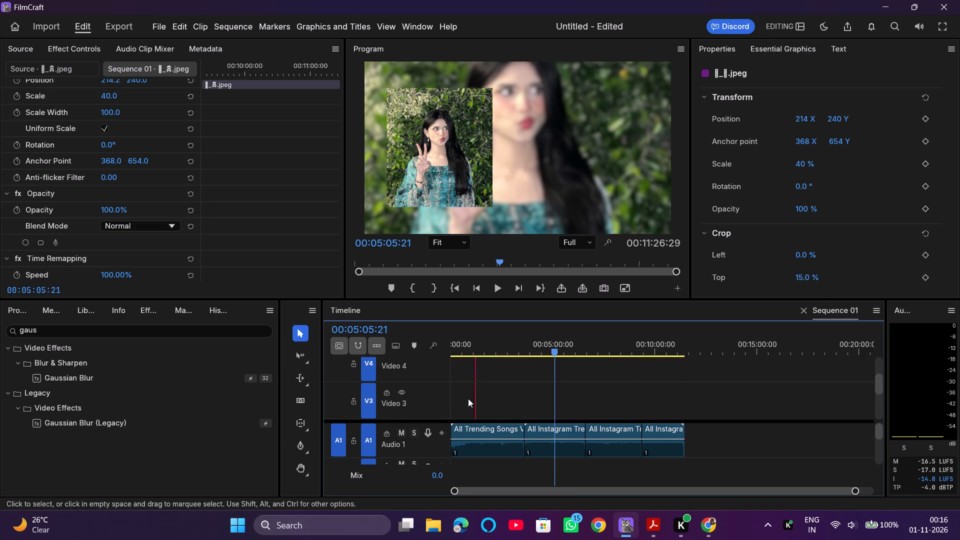
scroll(481, 386, down, 2)
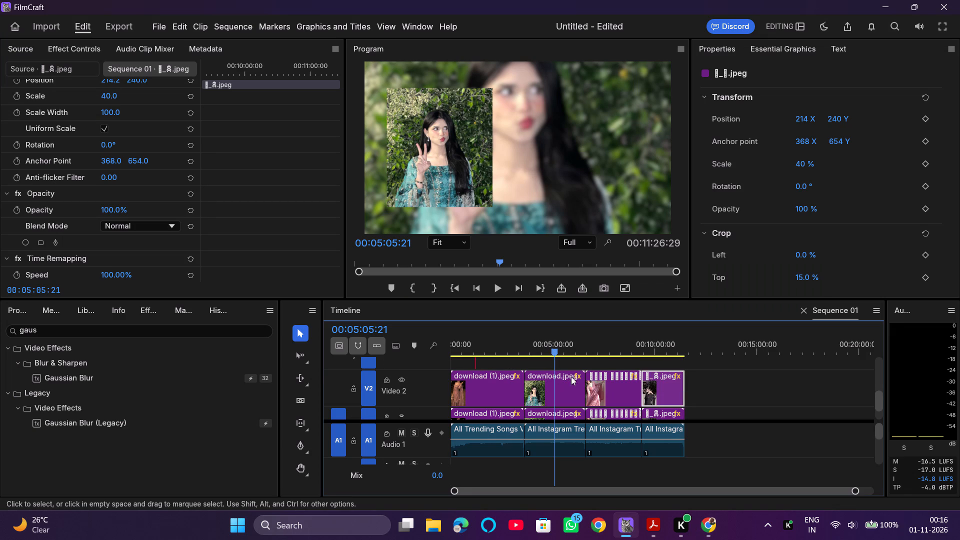
drag(554, 352, 501, 346)
drag(556, 489, 506, 483)
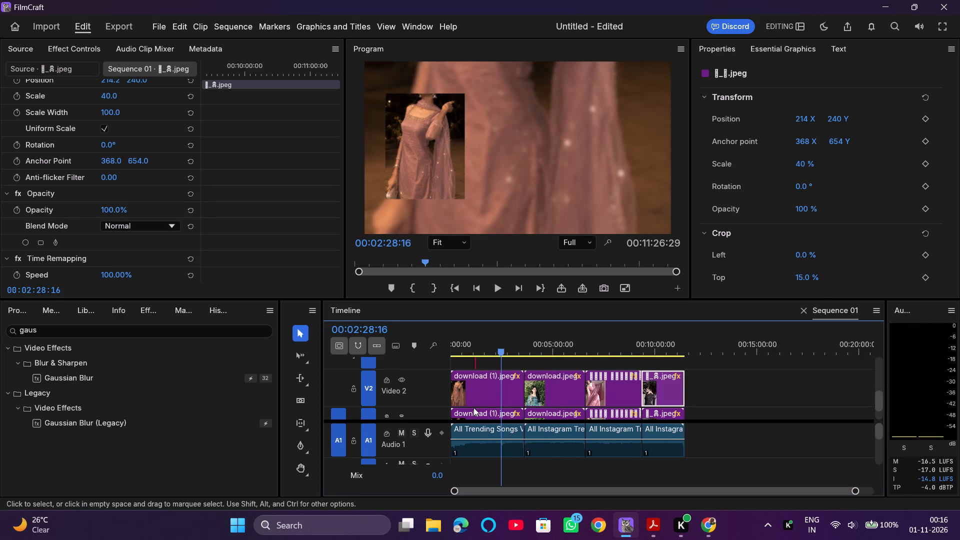
scroll(478, 373, up, 2)
click(473, 395)
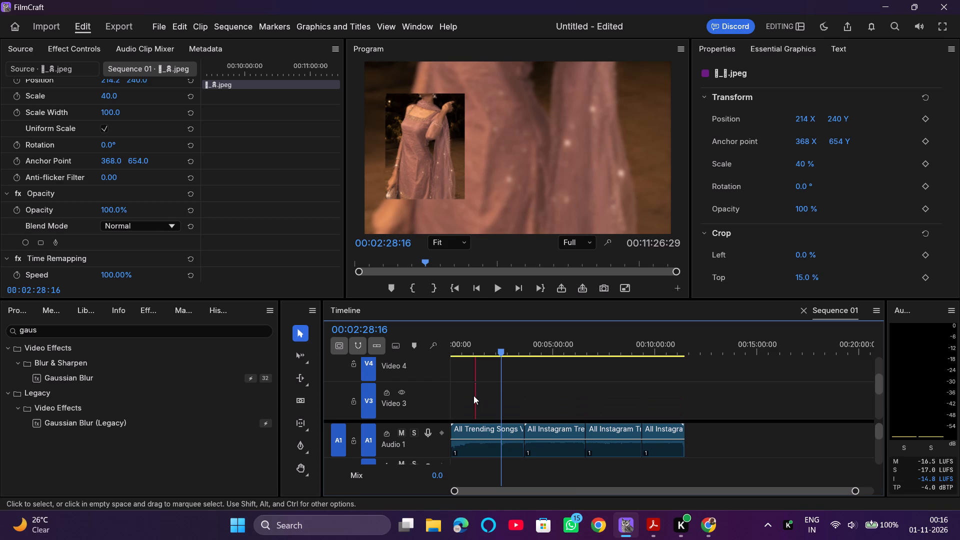
drag(476, 376, 530, 374)
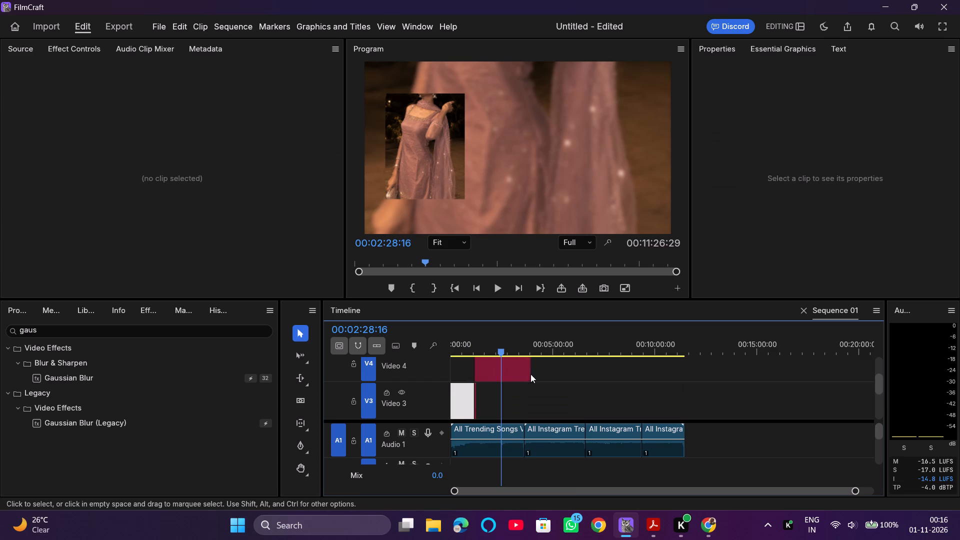
drag(530, 374, 531, 373)
Shift the short Alfaaz title clip on Video 3 slightly forward along the timeline.
drag(475, 400, 486, 400)
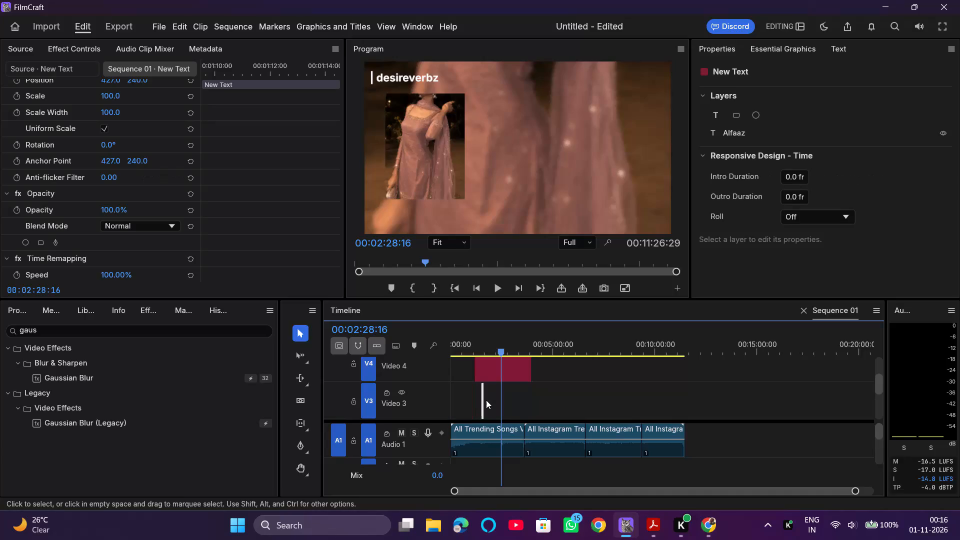
Lengthen the Alfaaz title clip on Video 3 to about 4.5 minutes and move it to the start of the sequence.
drag(486, 400, 484, 400)
click(484, 400)
drag(485, 401, 541, 398)
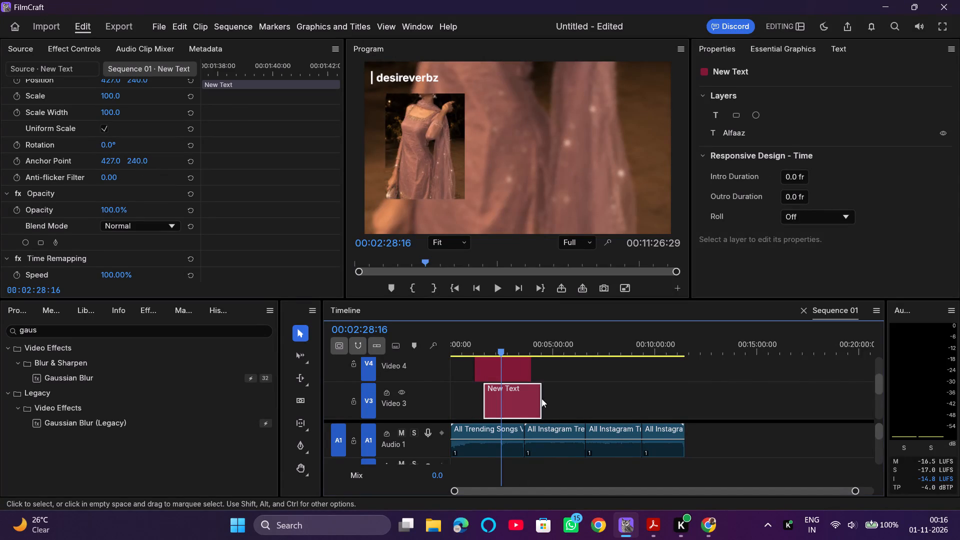
drag(541, 398, 575, 402)
drag(520, 395, 470, 398)
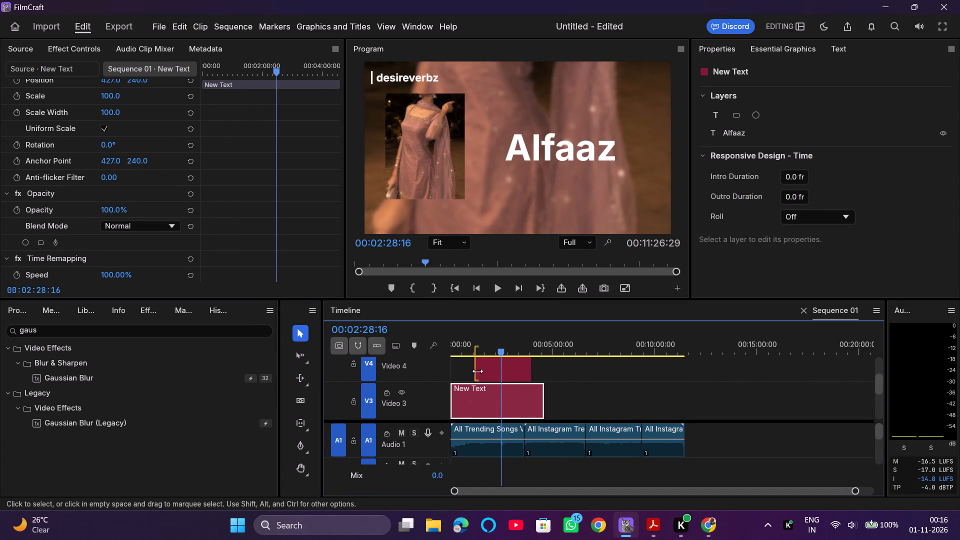
Extend the end of the "| desireverbz" caption on Video 4 to the end of the last song section.
click(480, 362)
click(492, 366)
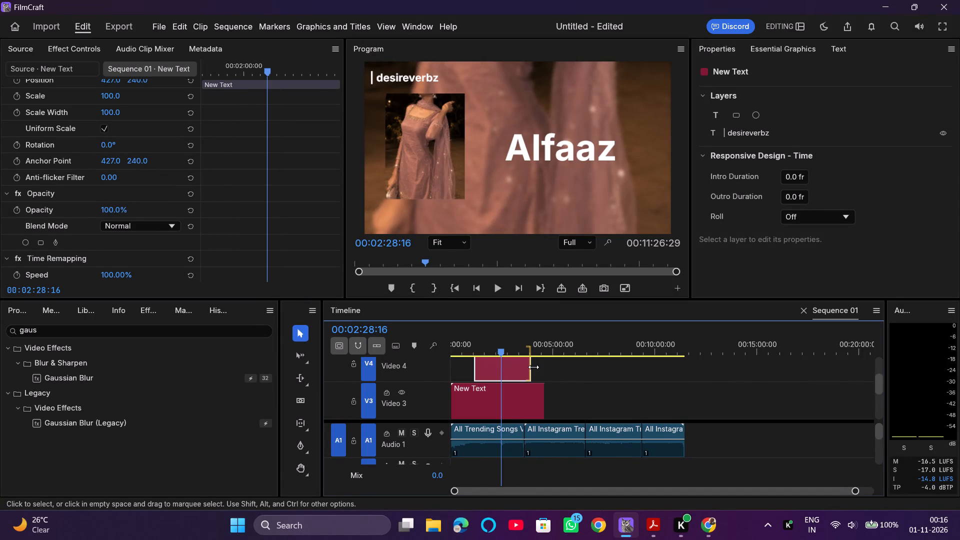
drag(532, 367, 678, 372)
click(561, 339)
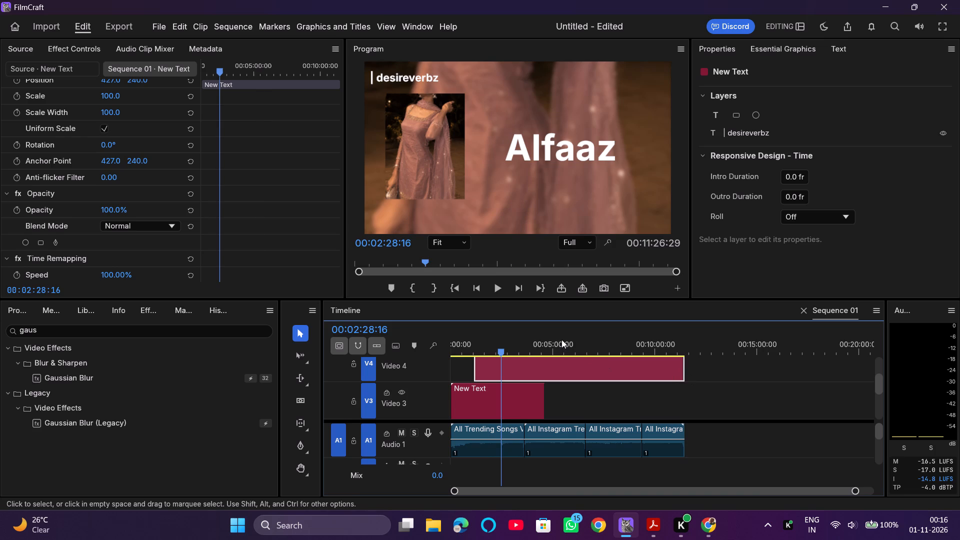
Move the "| desireverbz" caption on Video 4 to the sequence start and extend its end to the end of the last song section.
drag(589, 349, 582, 349)
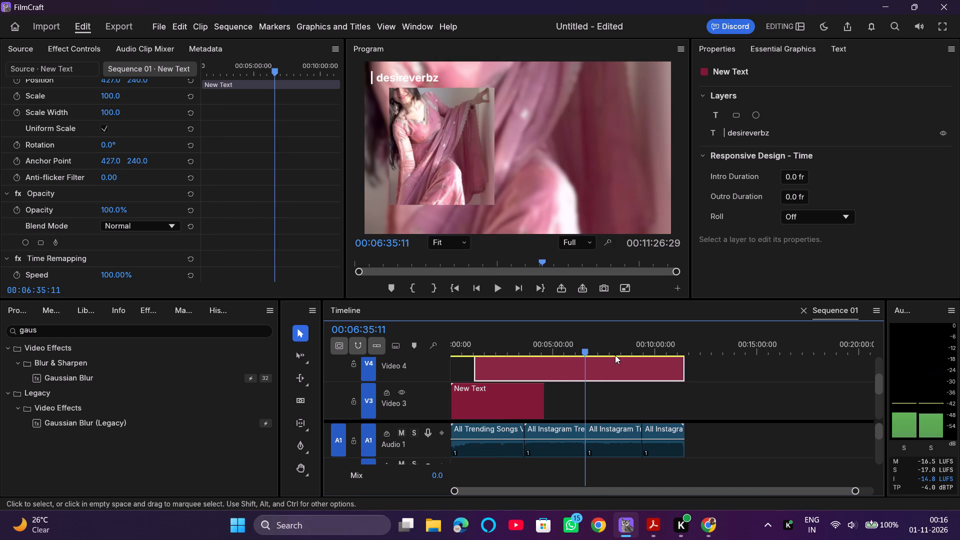
click(683, 369)
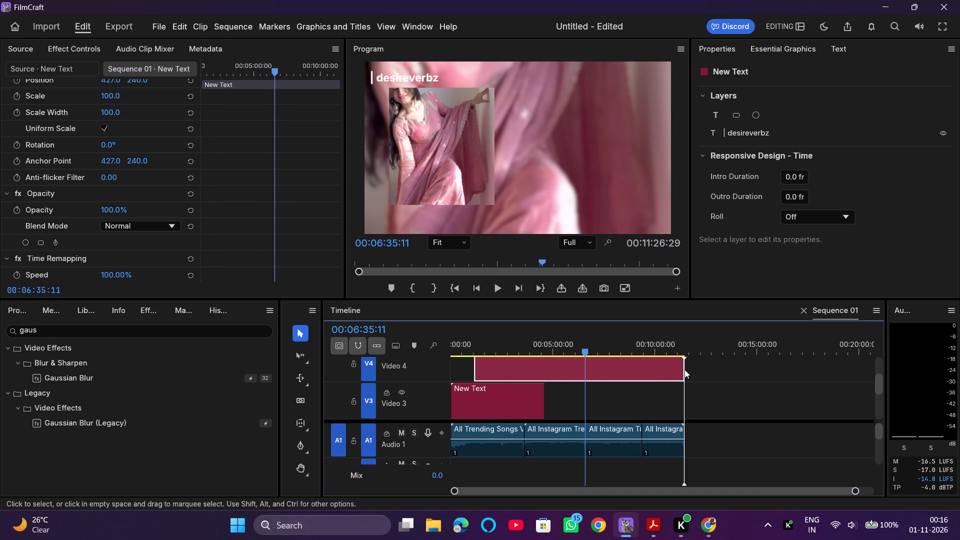
drag(477, 363, 459, 364)
drag(459, 364, 455, 365)
drag(473, 369, 432, 371)
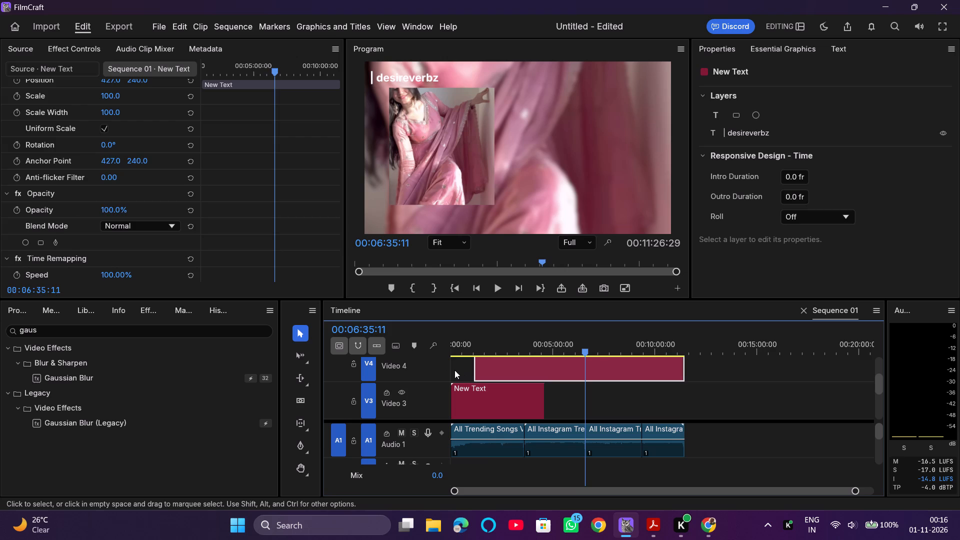
click(457, 370)
drag(475, 370, 452, 370)
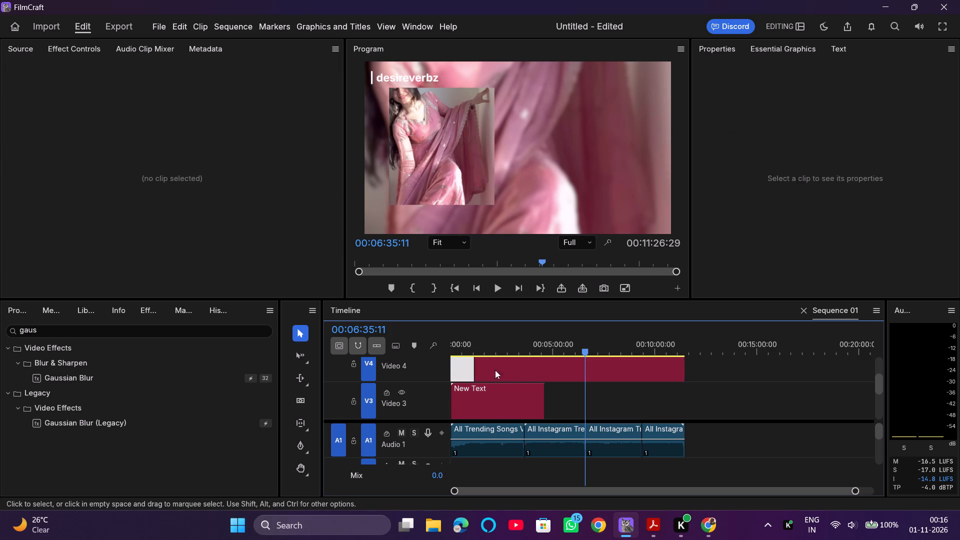
drag(515, 373, 471, 370)
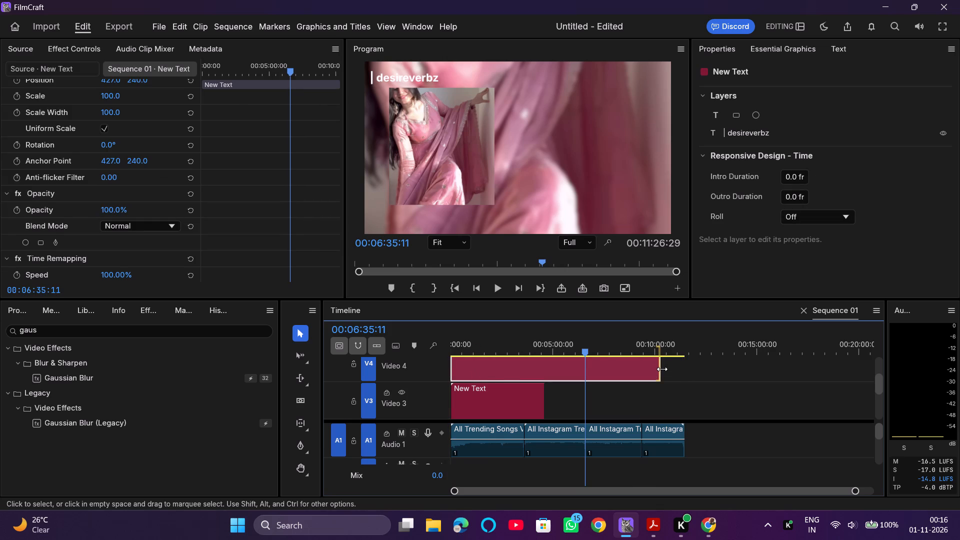
drag(662, 369, 683, 369)
click(688, 394)
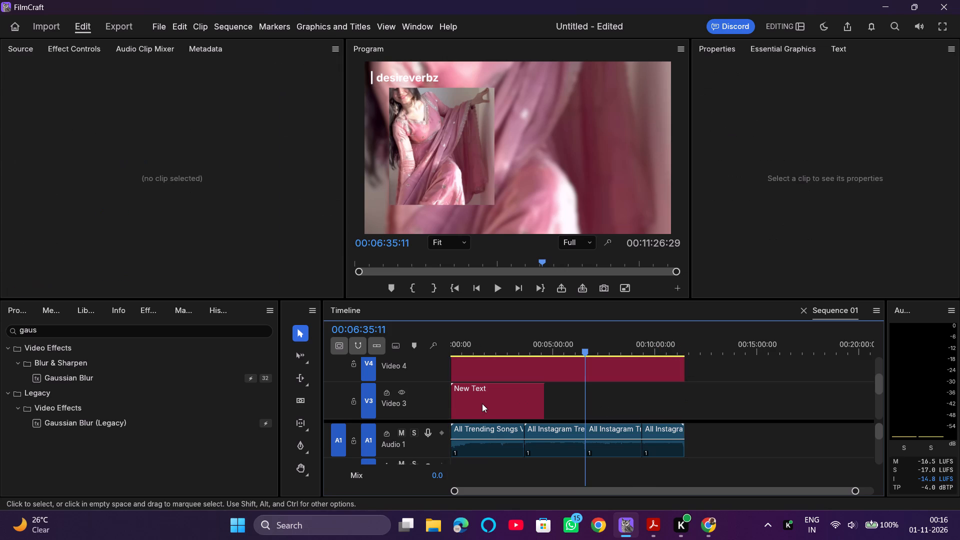
Trim the end of the Alfaaz title on Video 3 to the end of the first song section.
click(485, 402)
drag(543, 400, 517, 401)
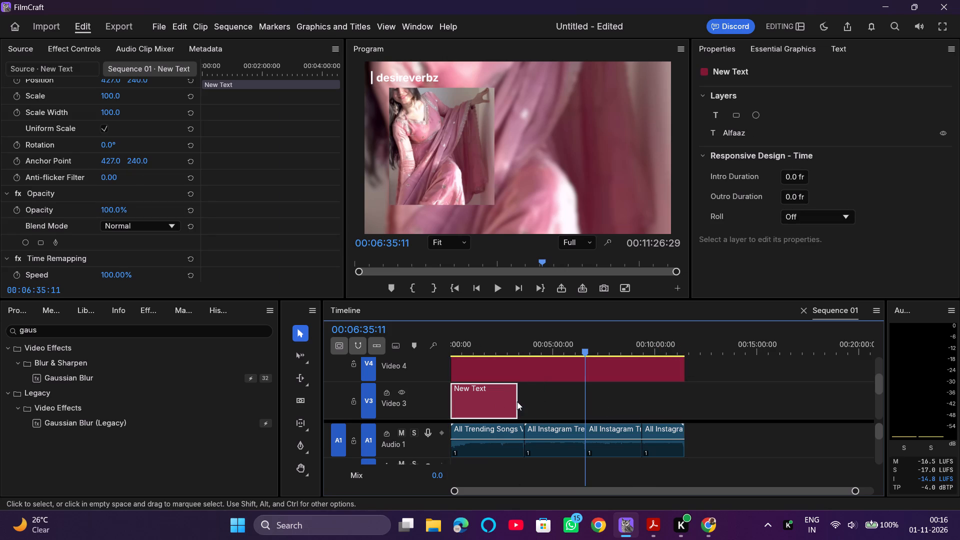
drag(517, 401, 524, 401)
Duplicate the Alfaaz title on Video 3 right after the original and trim the copy to the end of the second song section.
click(491, 398)
alt+drag(485, 398, 489, 397)
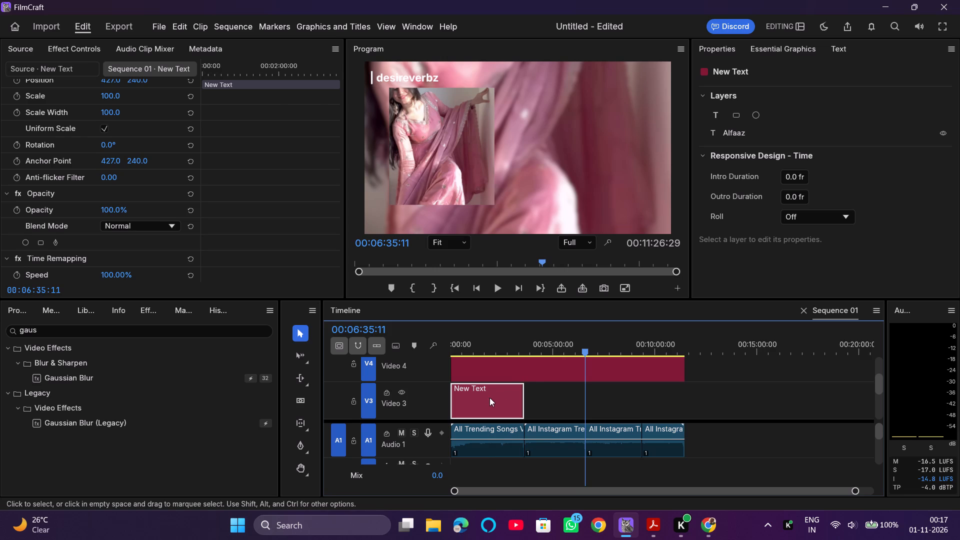
alt+drag(489, 397, 558, 392)
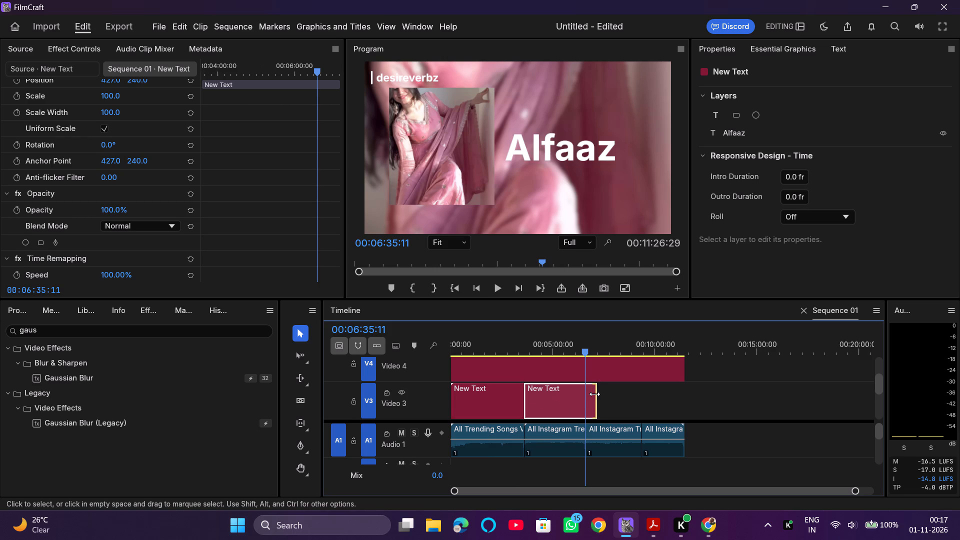
drag(594, 394, 582, 396)
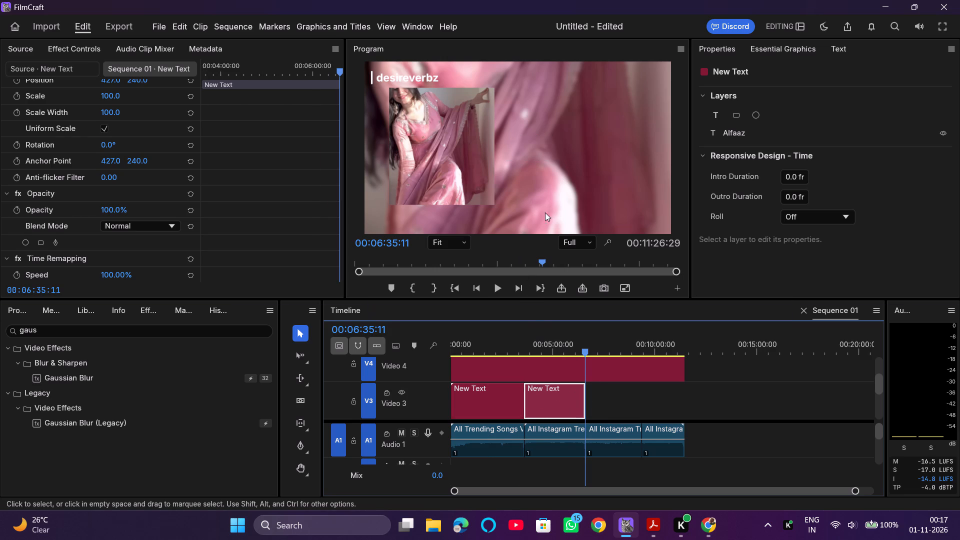
Switch to the Captions and Graphics workspace and replace the second Video 3 title's text with "Barsaat".
click(558, 397)
click(543, 329)
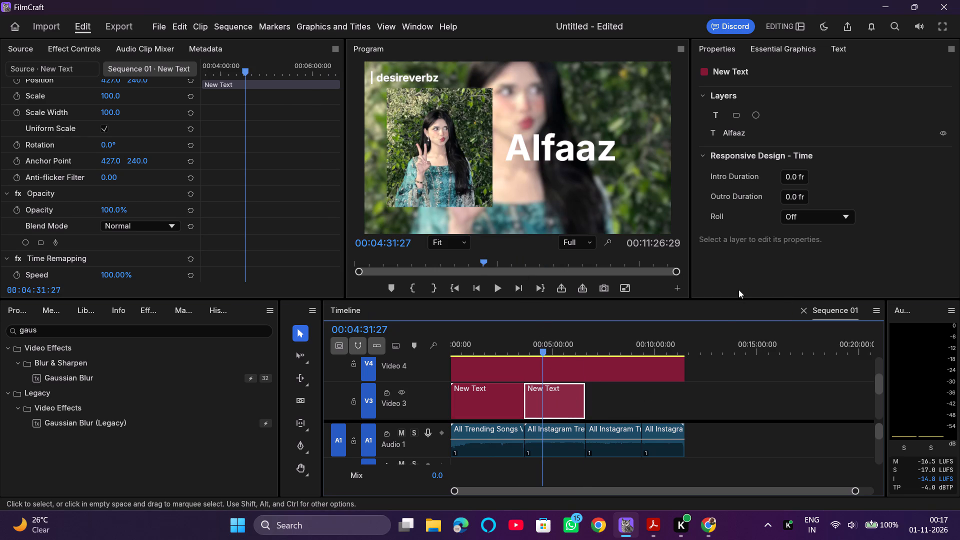
click(787, 30)
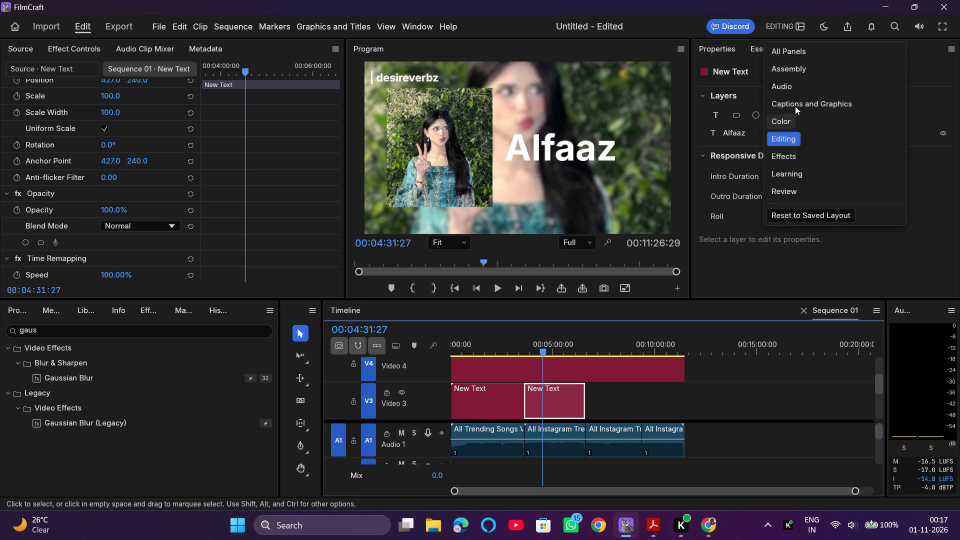
click(795, 106)
click(794, 148)
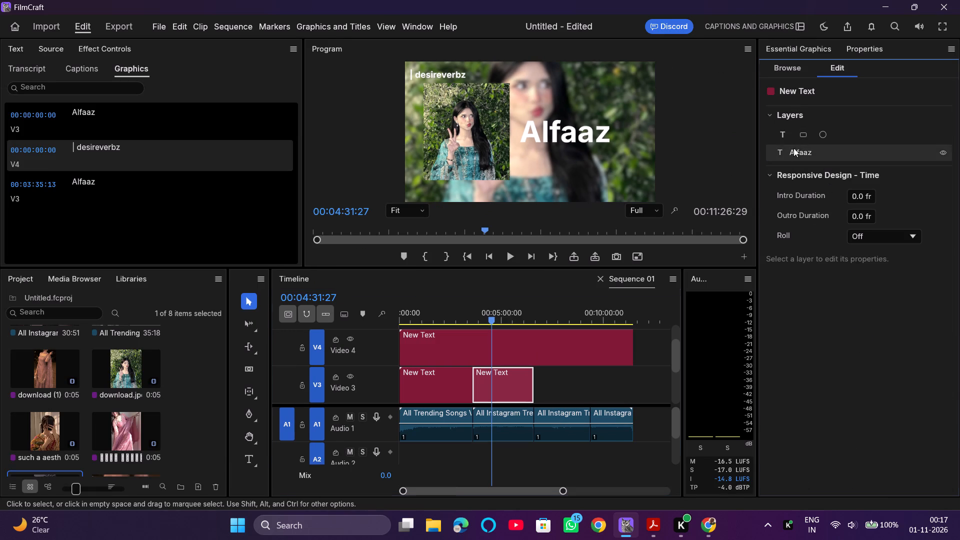
drag(812, 387, 711, 381)
key(ctrl+v)
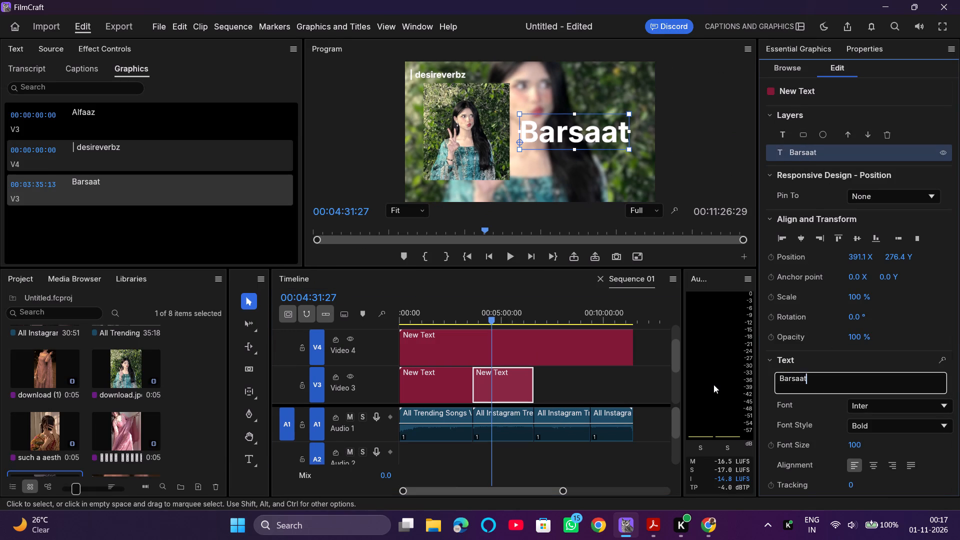
click(559, 391)
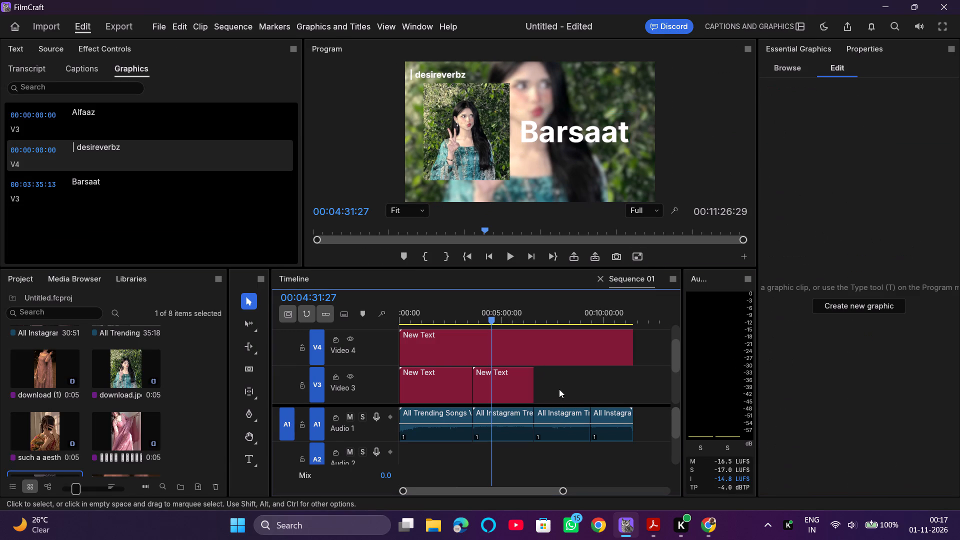
Duplicate the Barsaat title on Video 3 and place the copy right after the original, at the third song section.
click(503, 375)
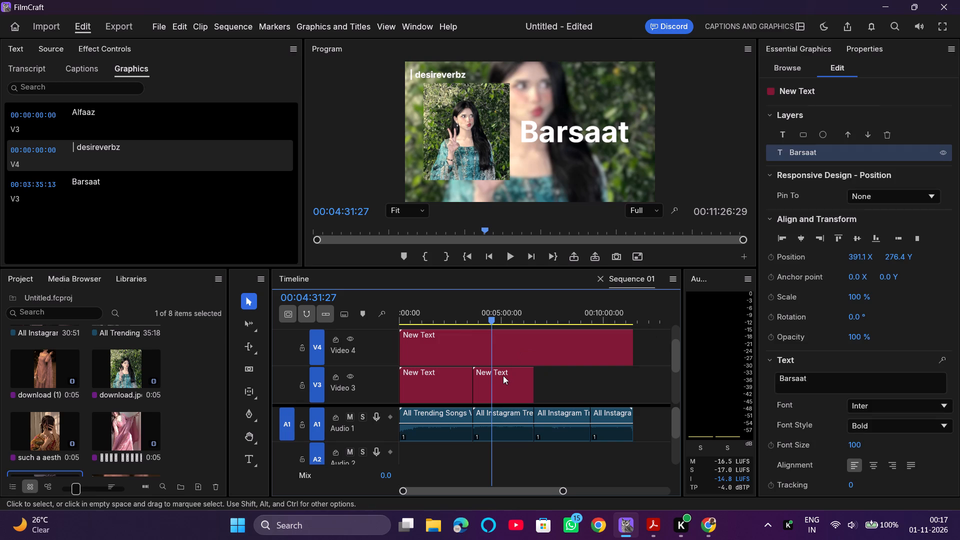
alt+drag(504, 383, 577, 383)
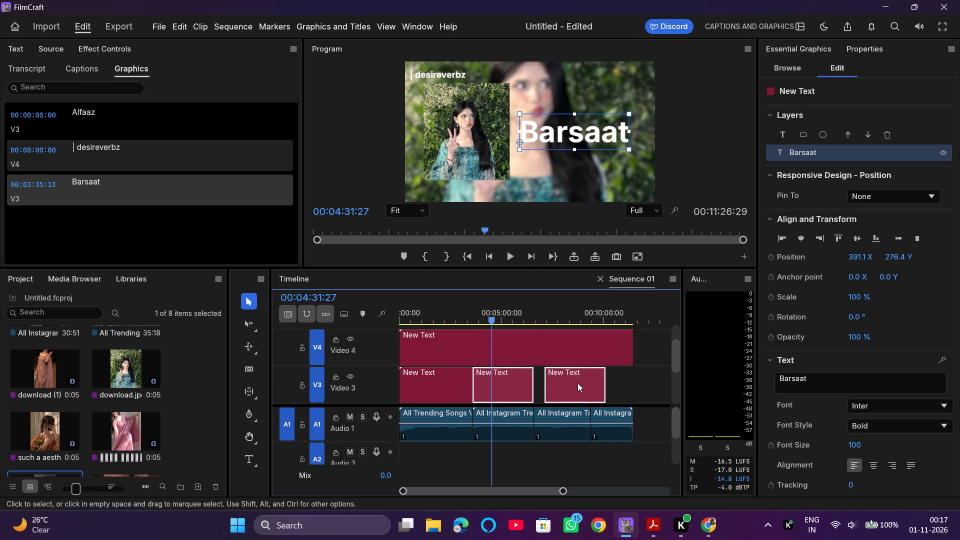
alt+drag(577, 383, 566, 381)
click(565, 383)
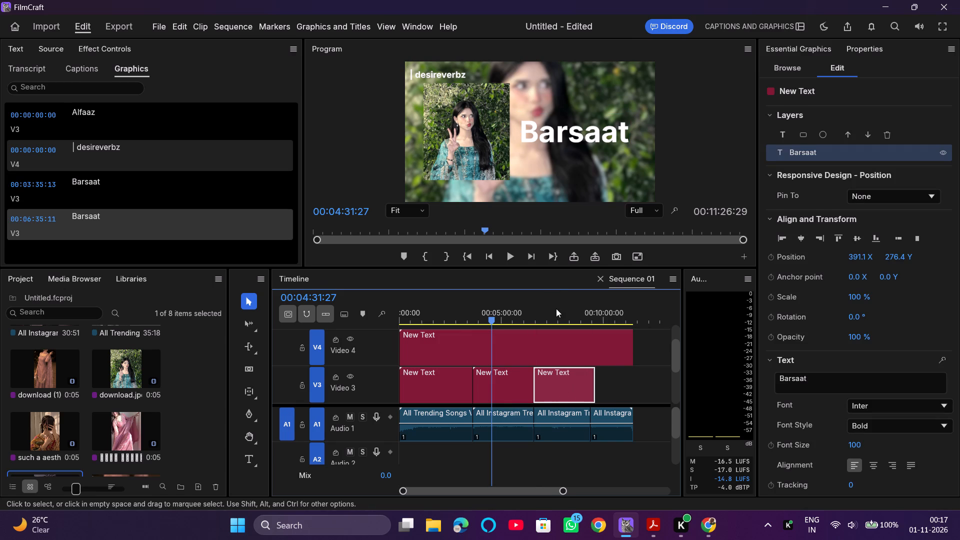
Move the playhead into the third title, then copy the song name "Aarzu" from the YouTube tracklist in Chrome and return to FilmCraft.
click(556, 308)
key(alt+Tab)
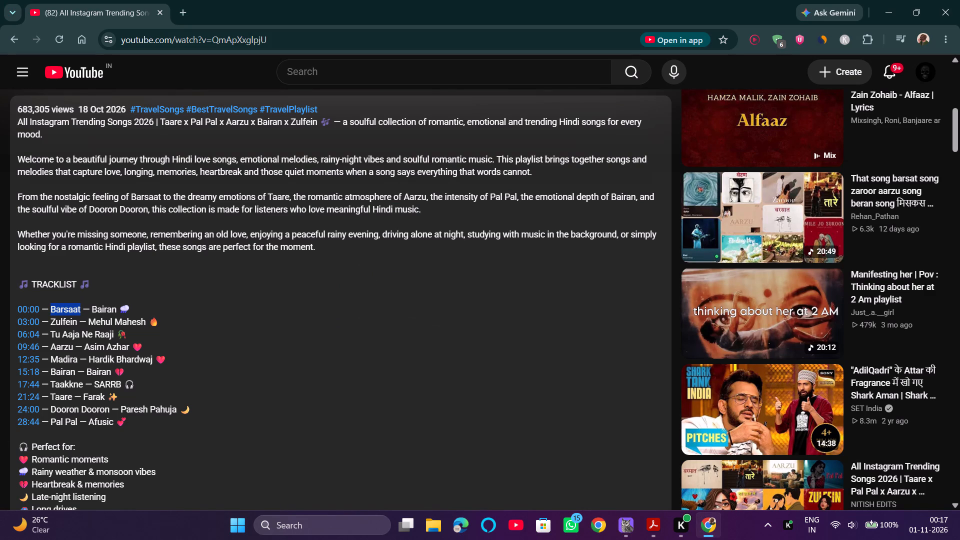
drag(49, 349, 73, 348)
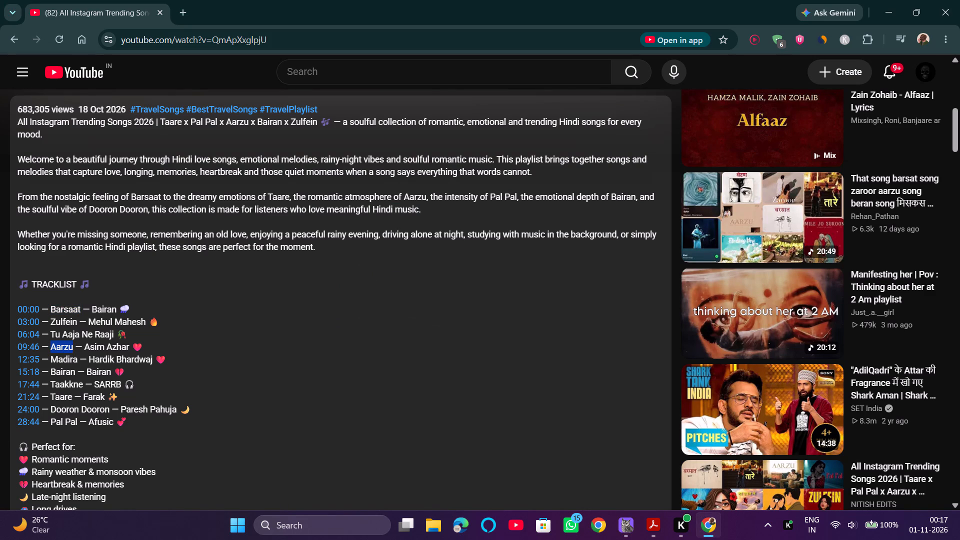
key(ctrl+c)
key(alt+Tab)
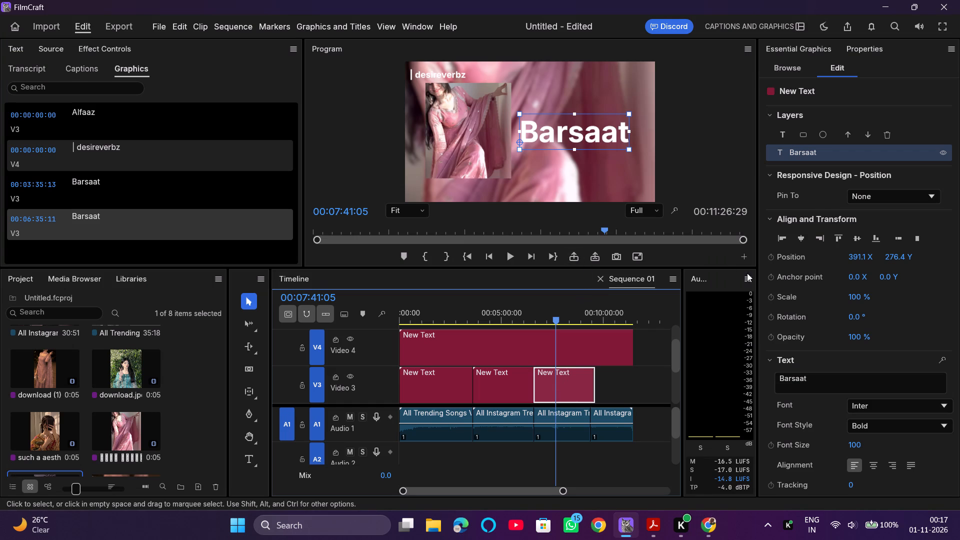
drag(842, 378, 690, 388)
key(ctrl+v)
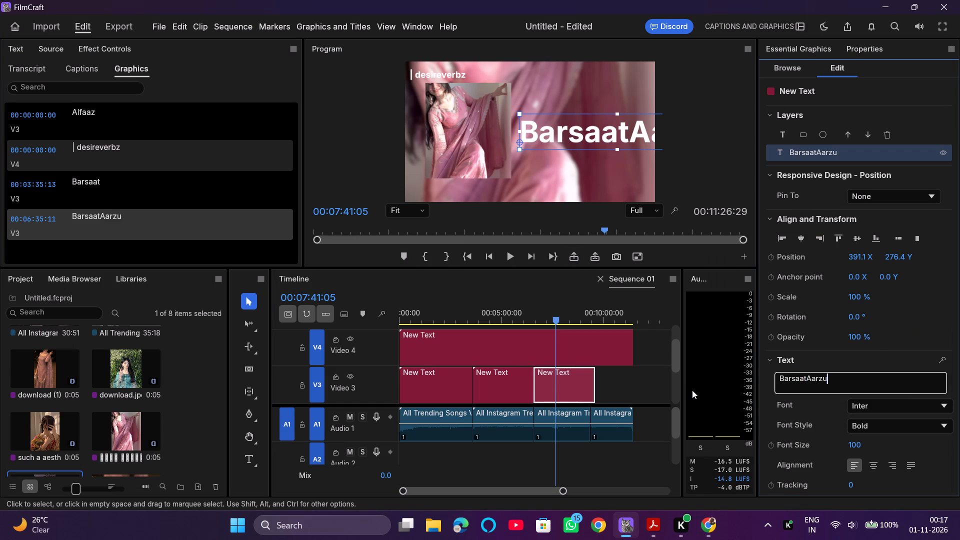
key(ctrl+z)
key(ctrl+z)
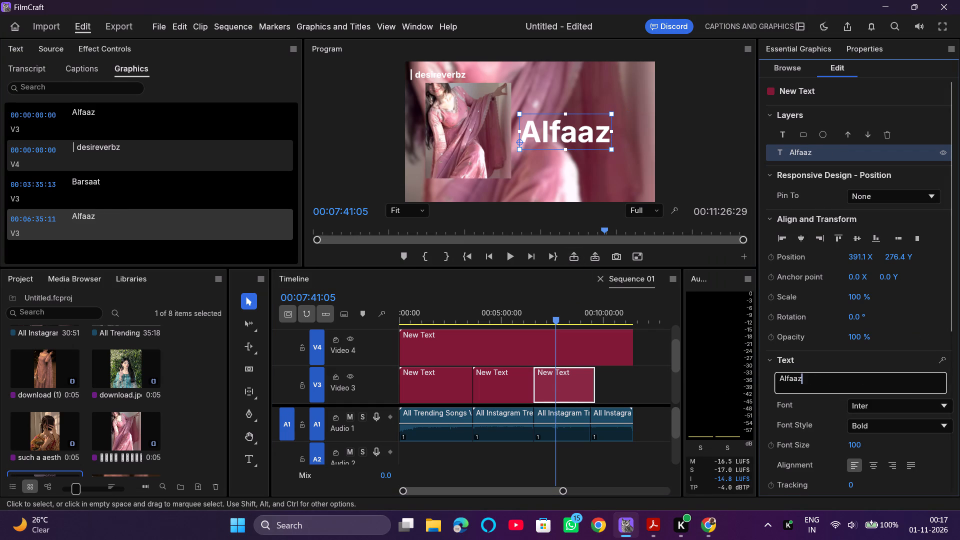
Replace the entire text of the third title on Video 3 with "Aarzu".
key(ctrl+a)
key(ctrl+v)
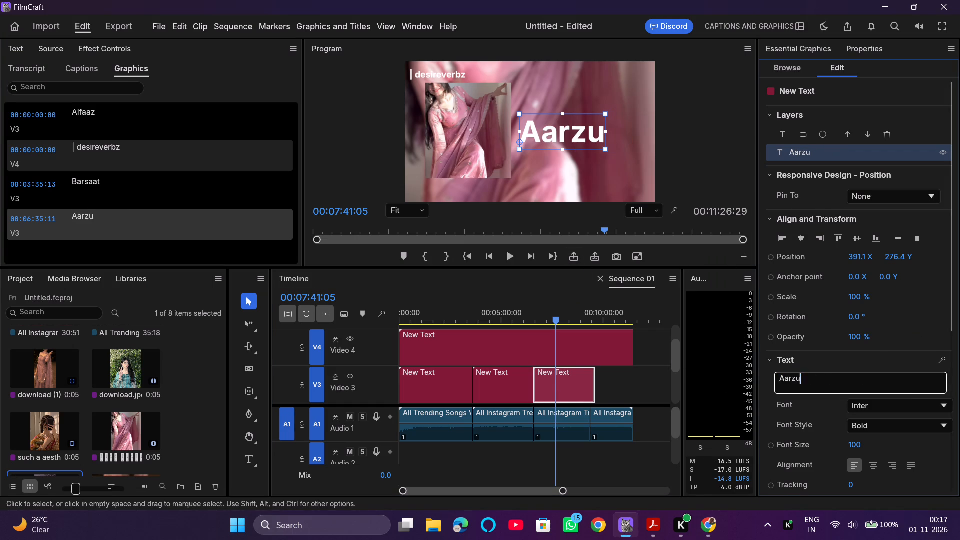
click(628, 376)
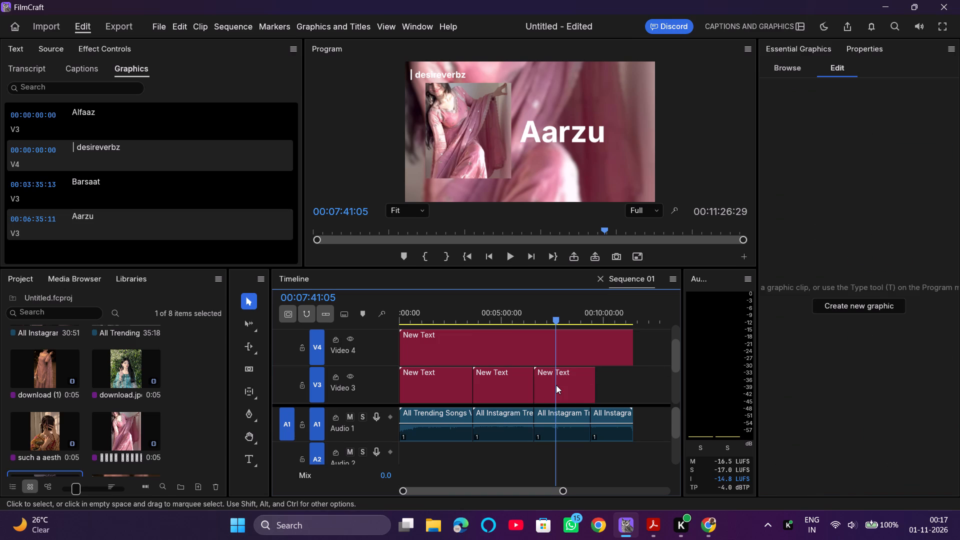
Duplicate the Aarzu title after the original on Video 3 and trim the copy to the end of the last song section.
alt+drag(554, 384, 616, 384)
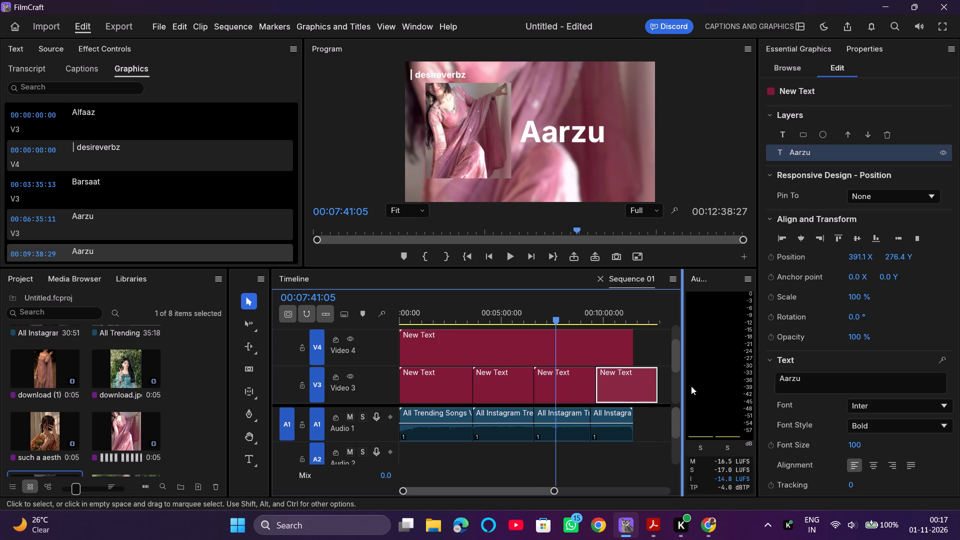
drag(655, 389, 633, 393)
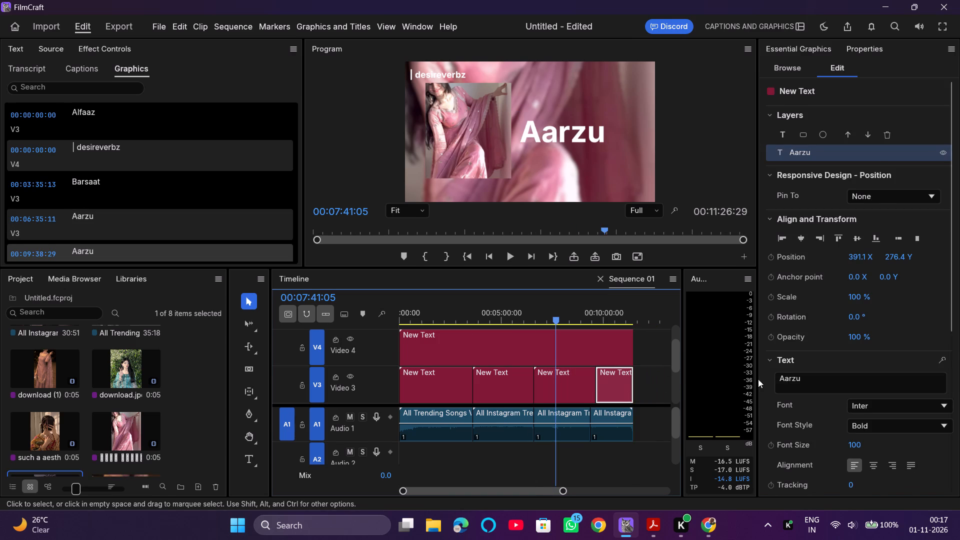
Switch to Chrome and copy the song name "Pal Pal" from the YouTube tracklist.
key(alt+Tab)
drag(49, 422, 78, 423)
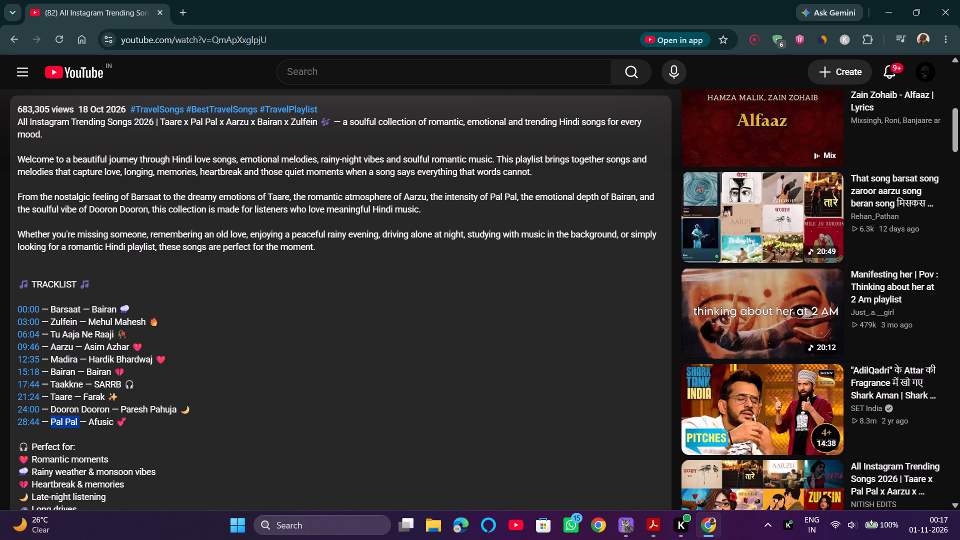
Copy "Pal Pal" from the YouTube tracklist in Chrome and replace the text of the last title on Video 3 with it.
drag(78, 423, 79, 423)
key(ctrl+c)
key(ctrl+c)
key(alt+Tab)
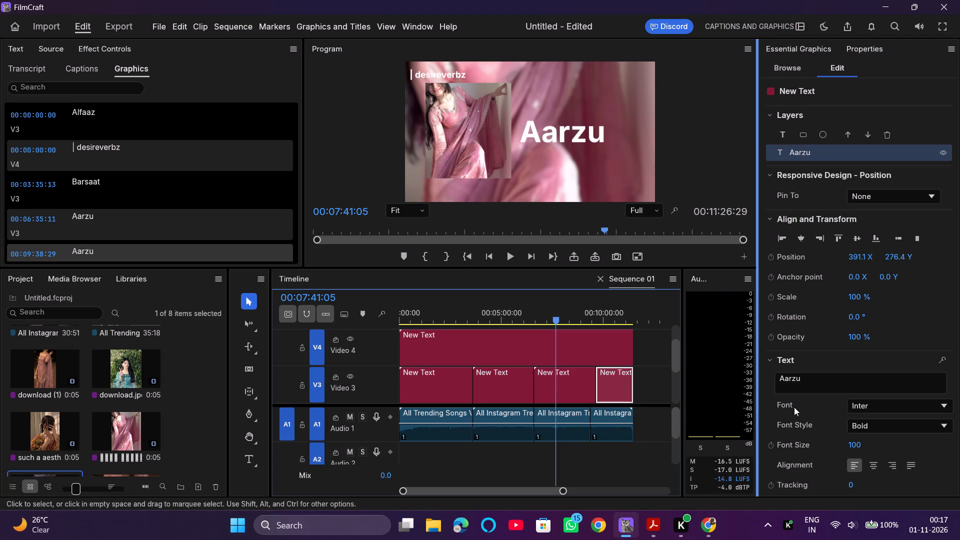
drag(809, 388, 777, 385)
key(ctrl+v)
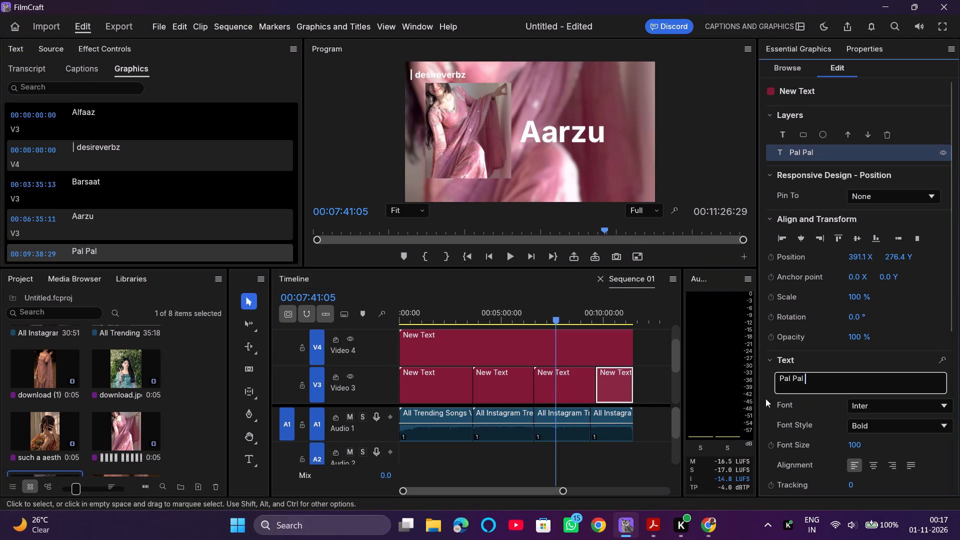
click(609, 308)
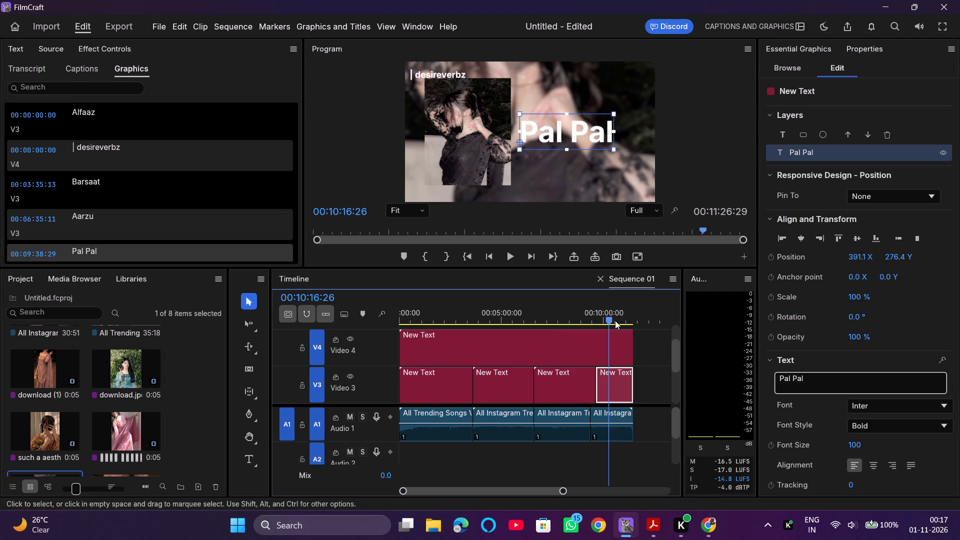
Nudge the Pal Pal title slightly earlier and trim the third title's end on Video 3 to the end of the third song section.
click(644, 386)
click(608, 385)
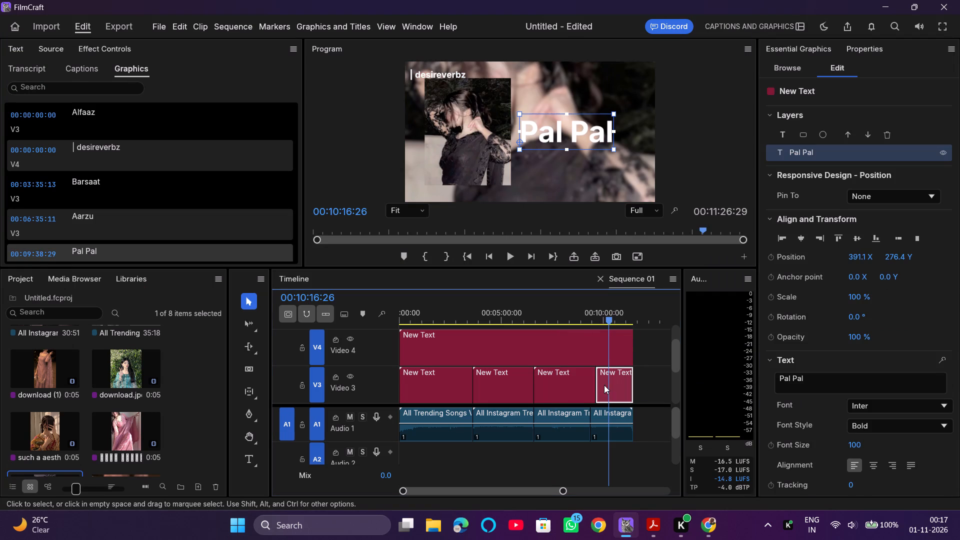
click(608, 386)
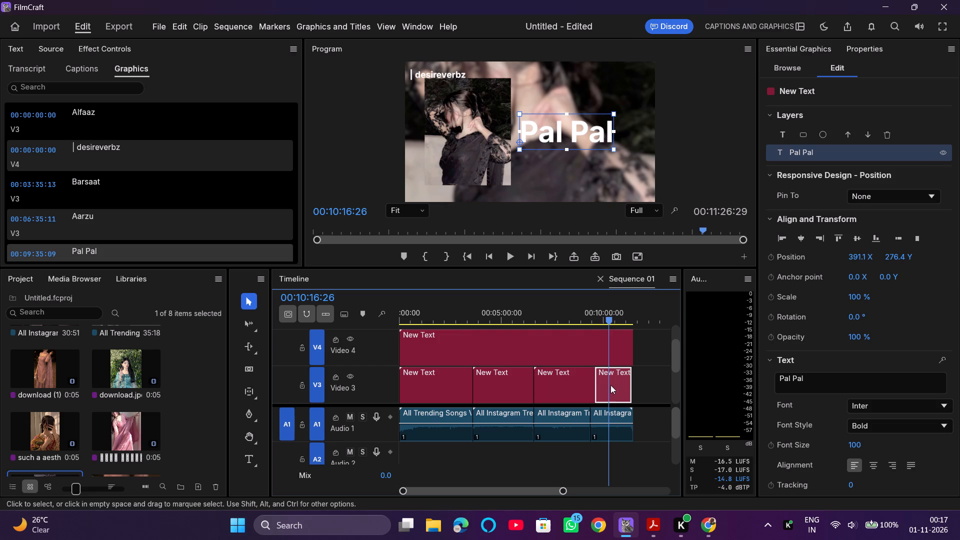
click(652, 360)
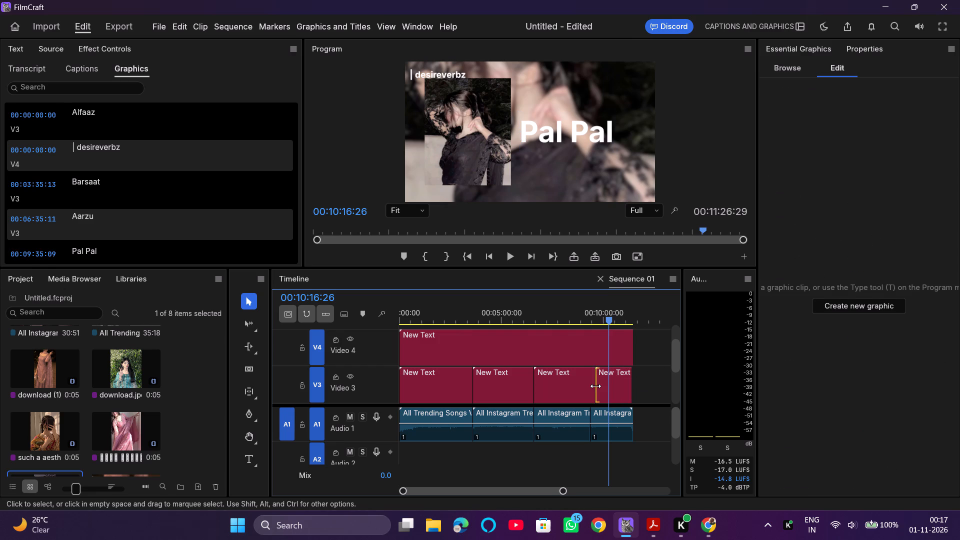
drag(594, 385, 589, 386)
Stretch the Pal Pal title on Video 3 so it spans the whole last song section.
click(612, 387)
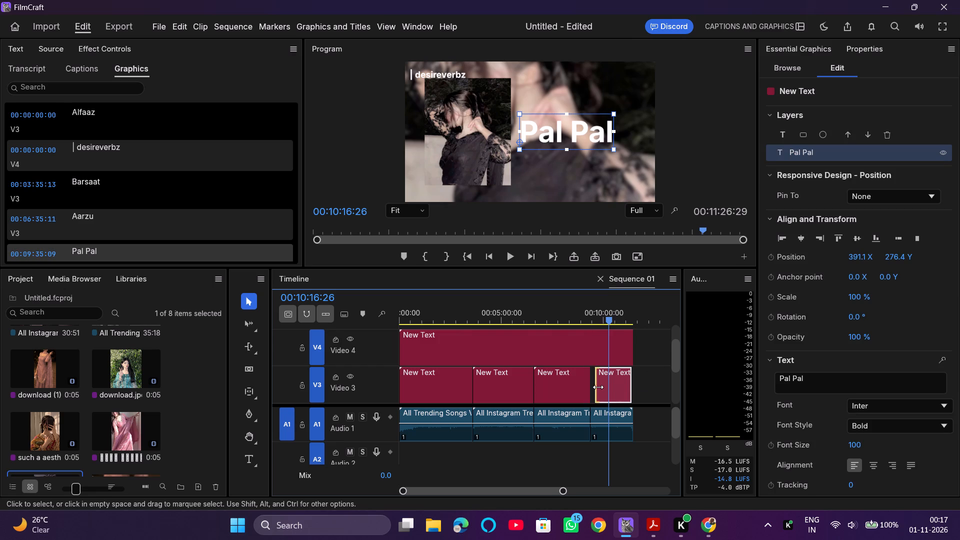
drag(598, 387, 591, 386)
drag(596, 384, 590, 384)
click(597, 384)
drag(618, 383, 610, 383)
drag(623, 383, 629, 383)
click(648, 383)
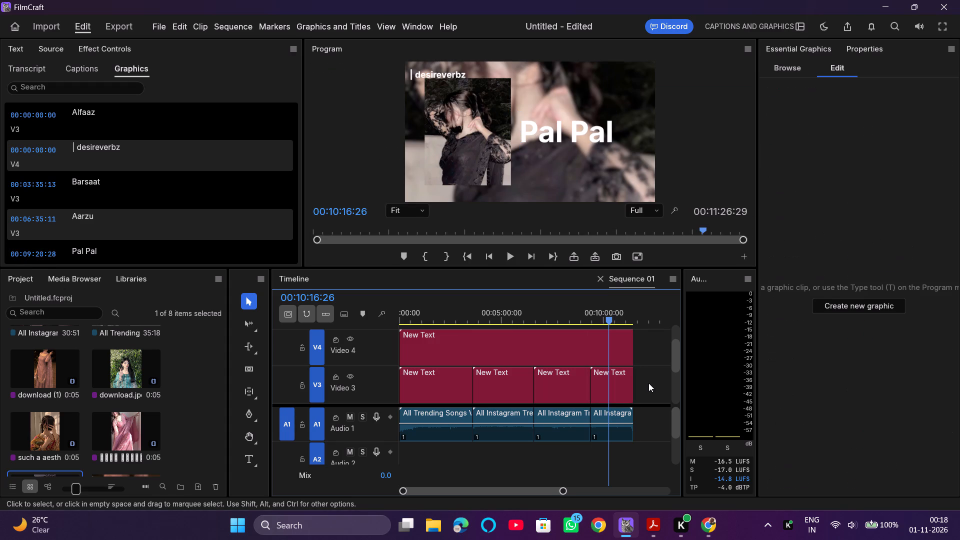
Move the playhead back to the start of the sequence.
drag(606, 320, 503, 321)
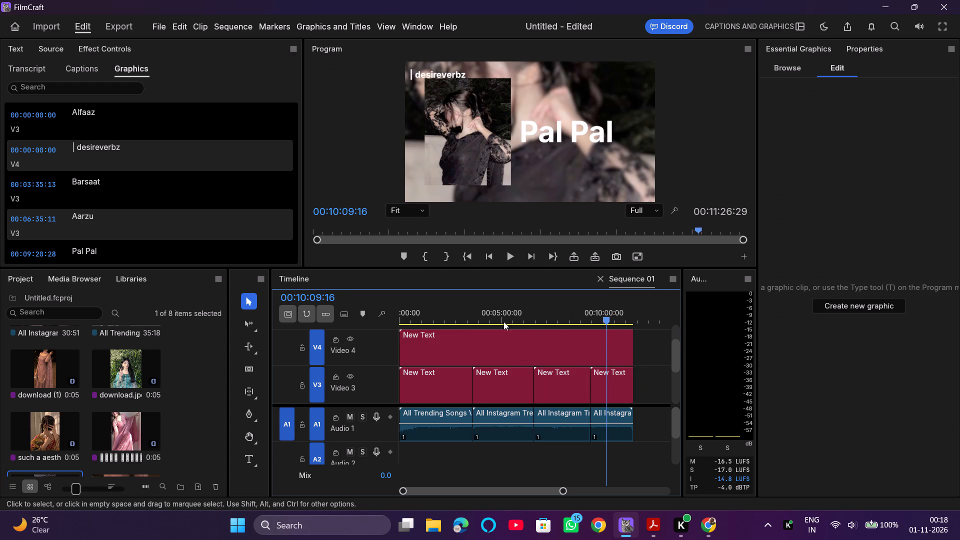
drag(503, 321, 372, 319)
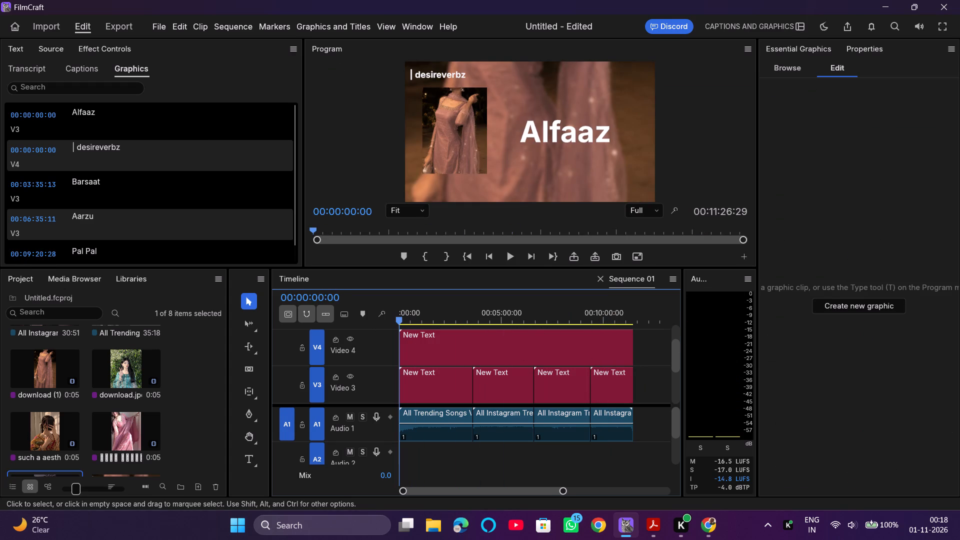
Save the project as Untitled.fcproj in the Adobe Premiere Pro Auto-Save folder on drive D.
click(166, 24)
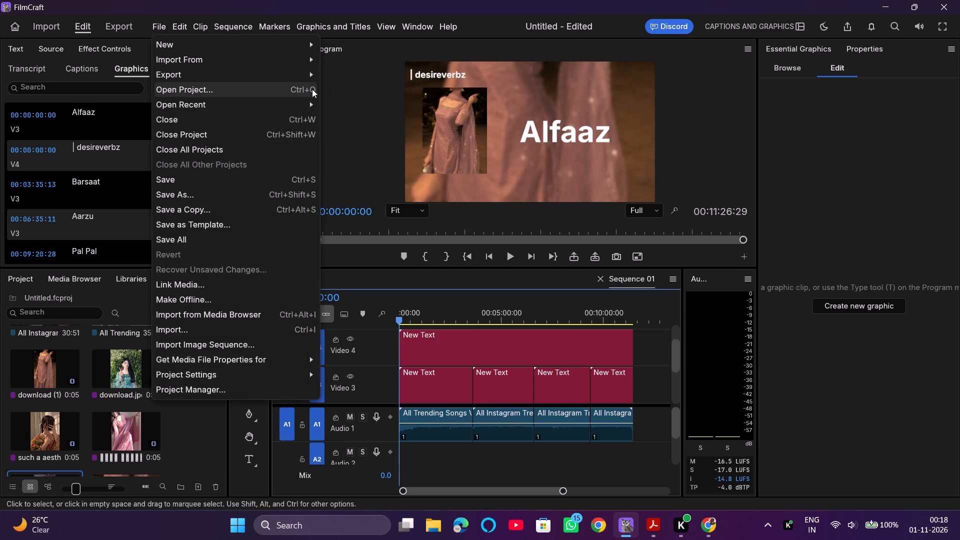
click(224, 192)
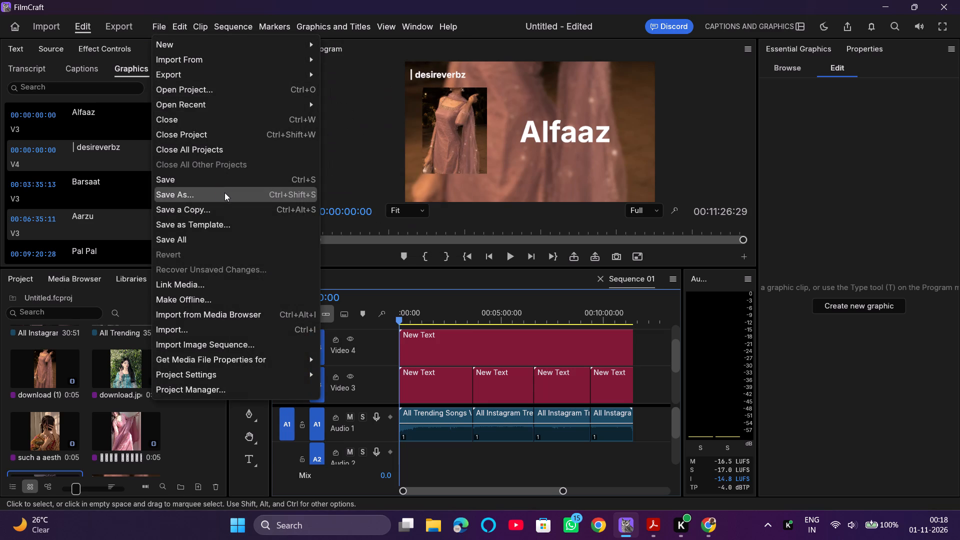
scroll(57, 147, down, 5)
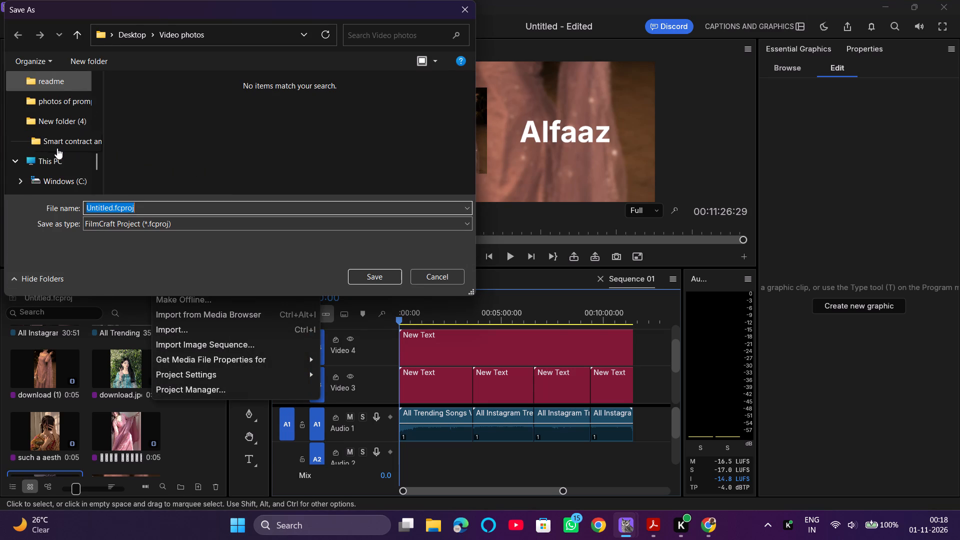
click(62, 137)
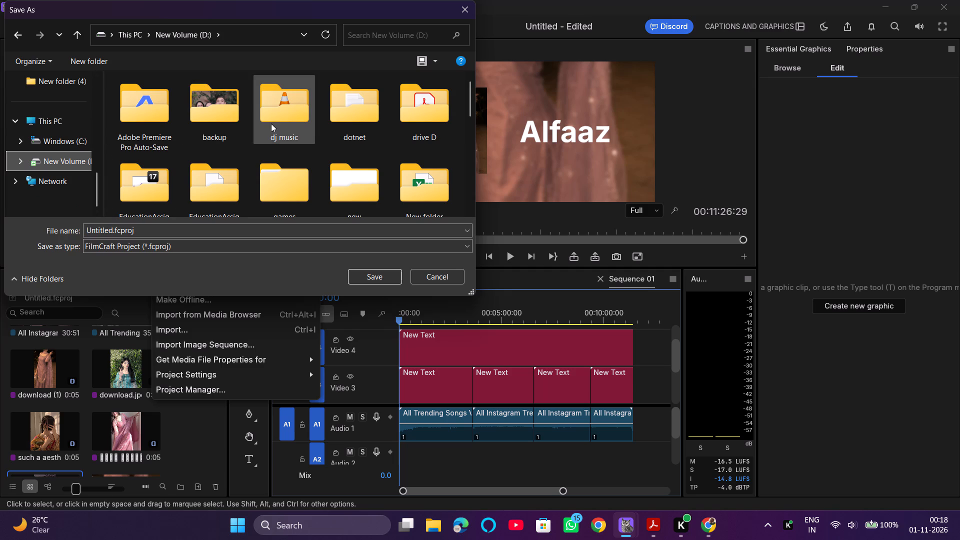
click(142, 112)
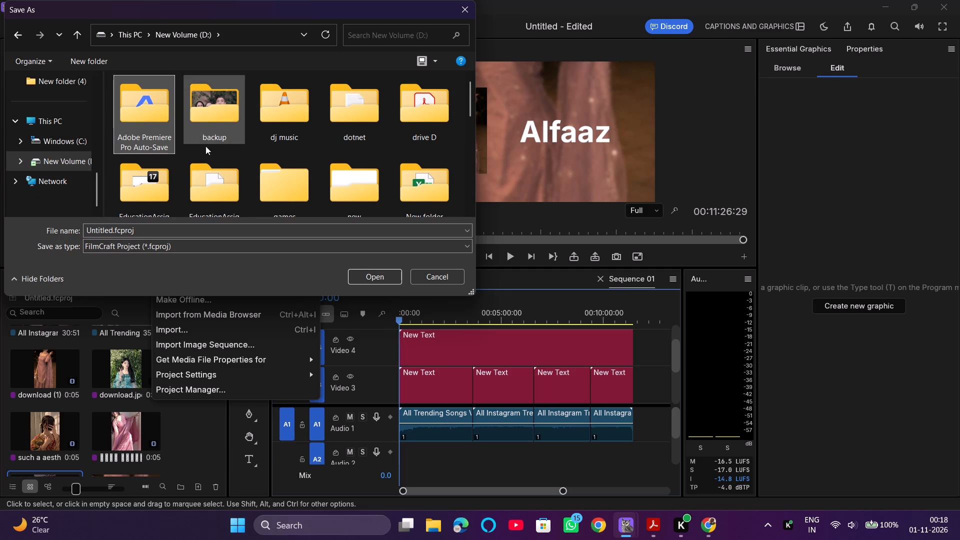
click(388, 277)
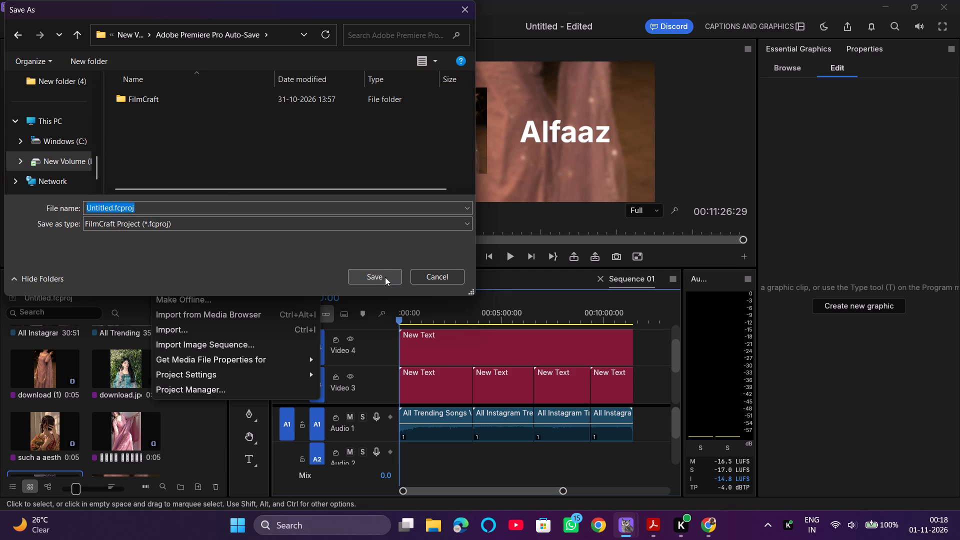
click(384, 277)
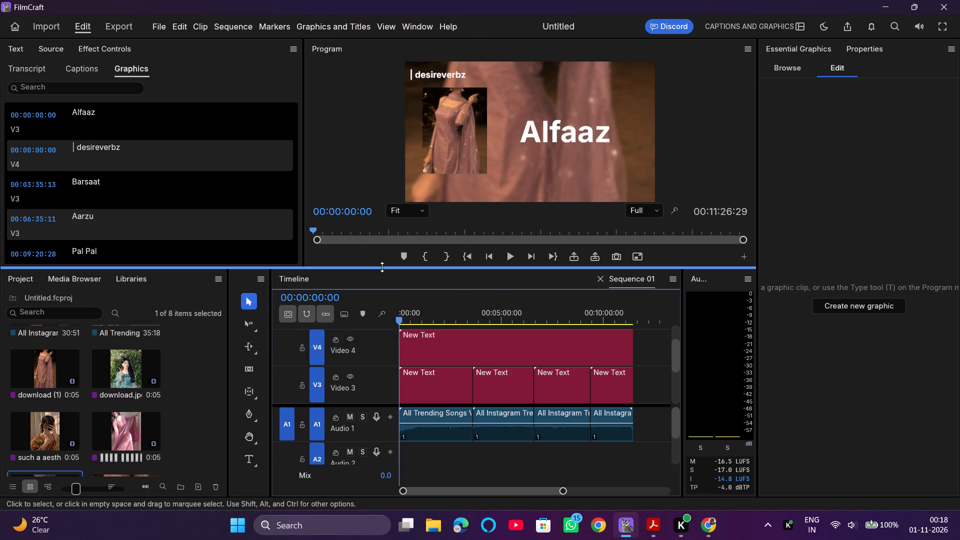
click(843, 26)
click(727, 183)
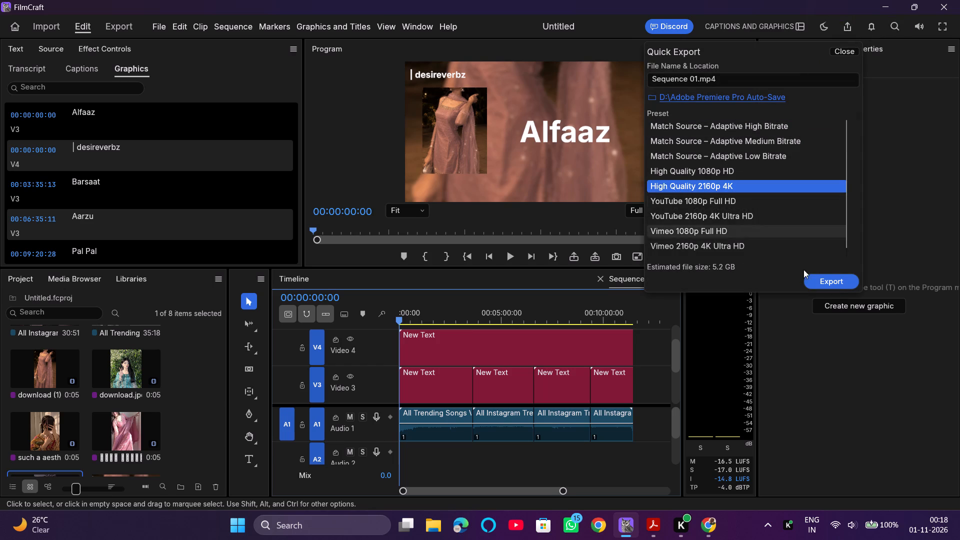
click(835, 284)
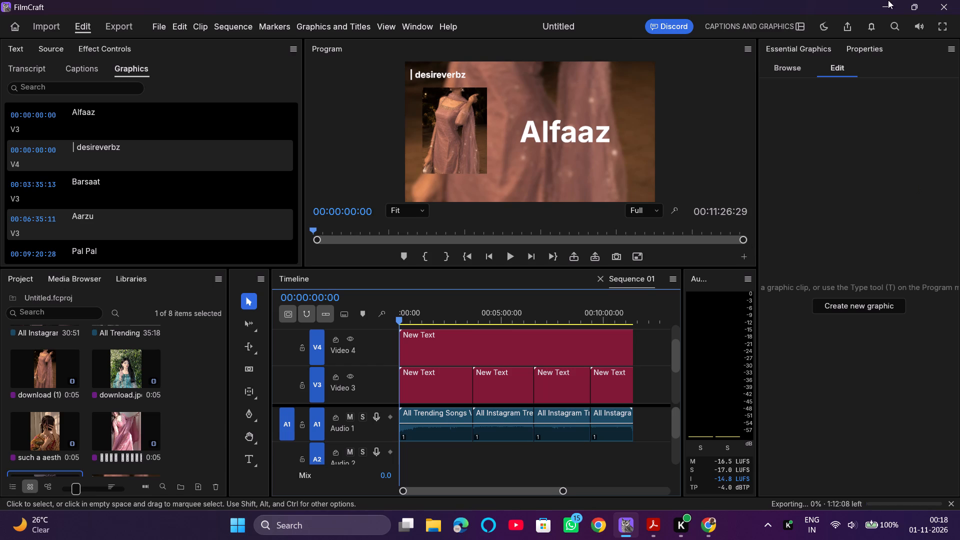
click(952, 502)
Quick-export the sequence as Sequence 01.mp4 with the High Quality 1080p HD preset.
click(852, 30)
click(716, 197)
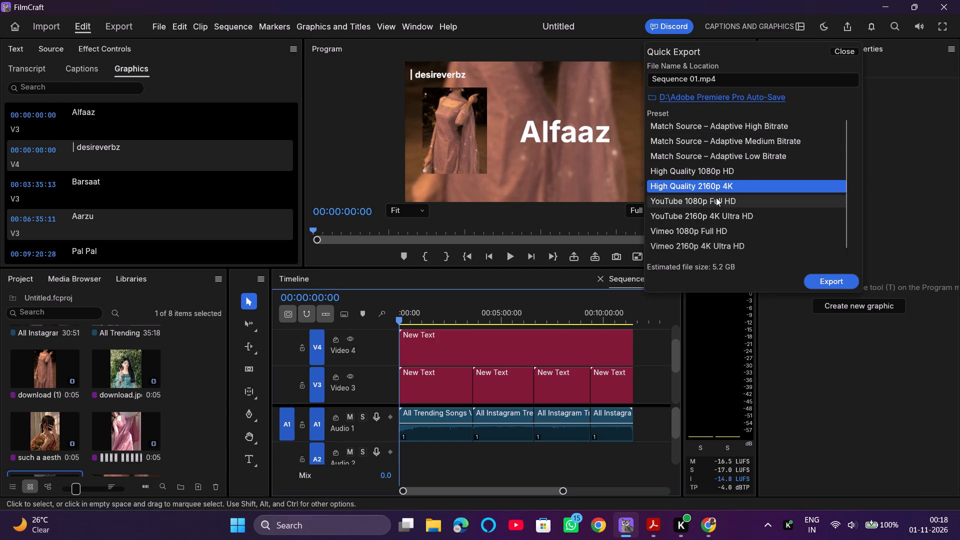
click(711, 188)
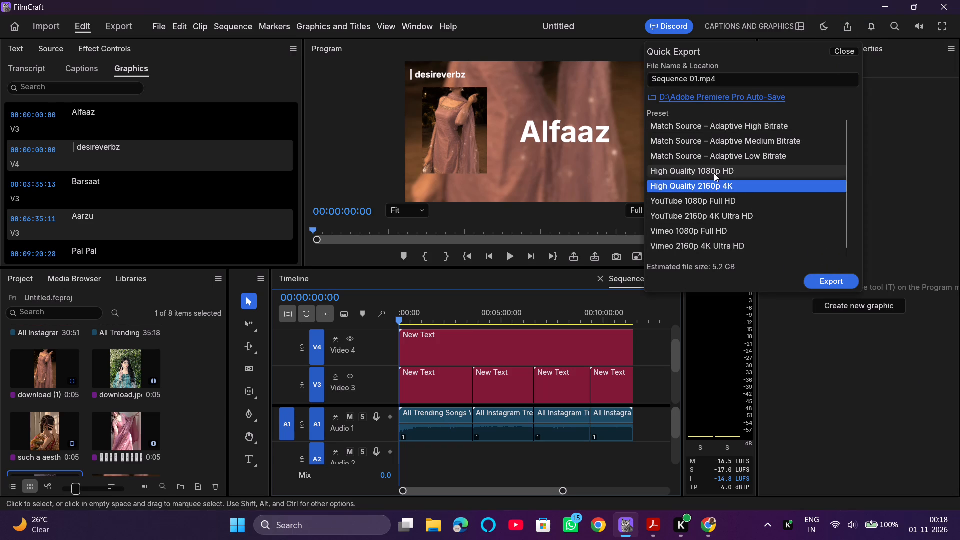
click(714, 173)
click(836, 281)
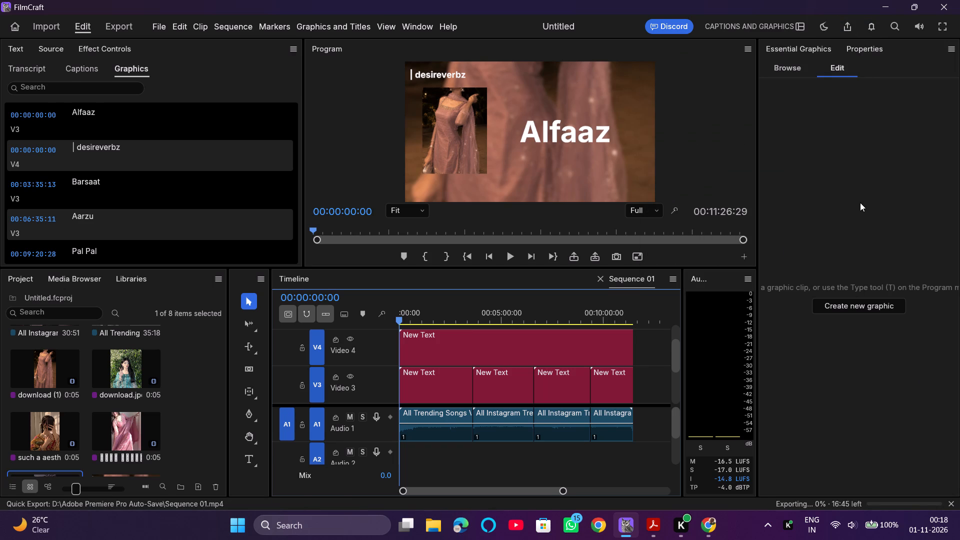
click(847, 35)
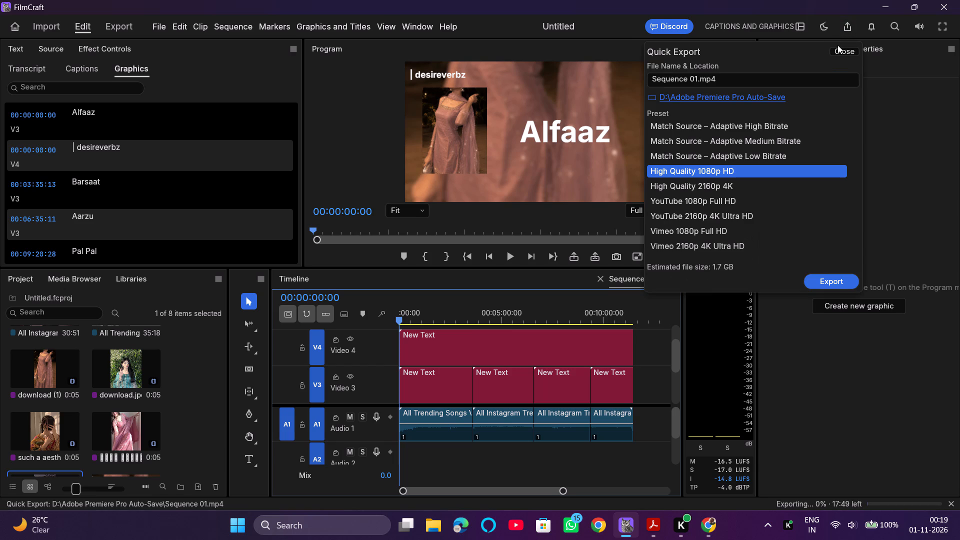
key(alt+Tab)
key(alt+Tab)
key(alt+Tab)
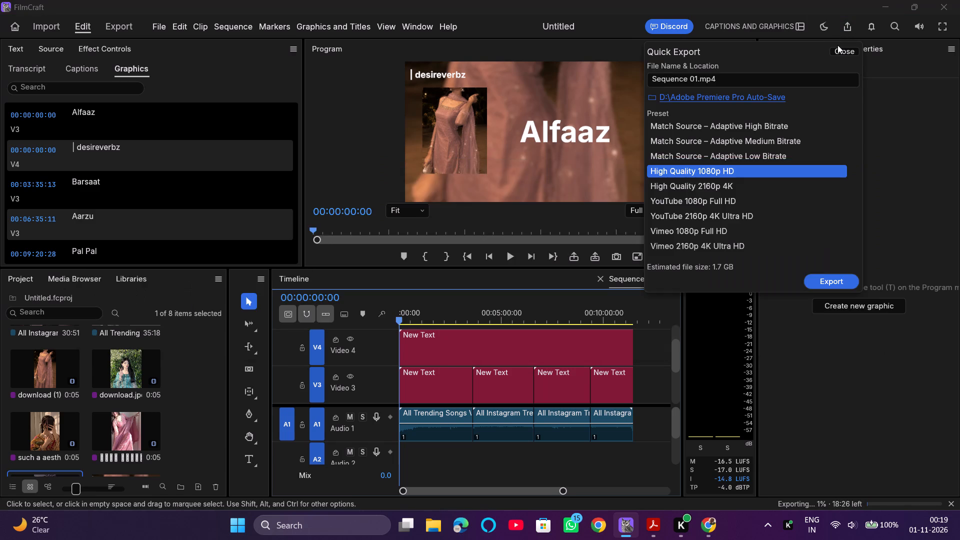